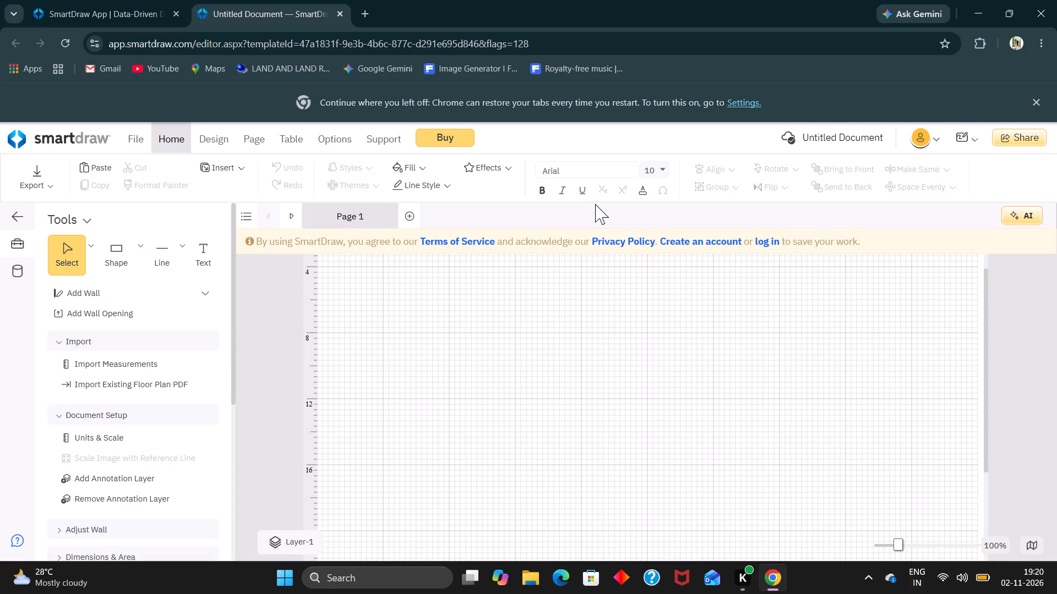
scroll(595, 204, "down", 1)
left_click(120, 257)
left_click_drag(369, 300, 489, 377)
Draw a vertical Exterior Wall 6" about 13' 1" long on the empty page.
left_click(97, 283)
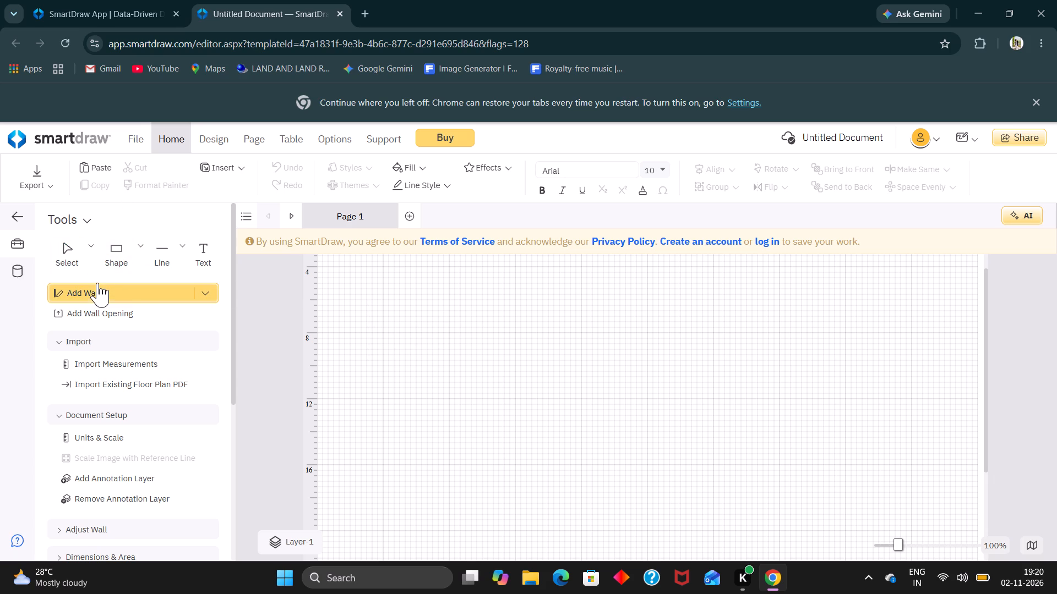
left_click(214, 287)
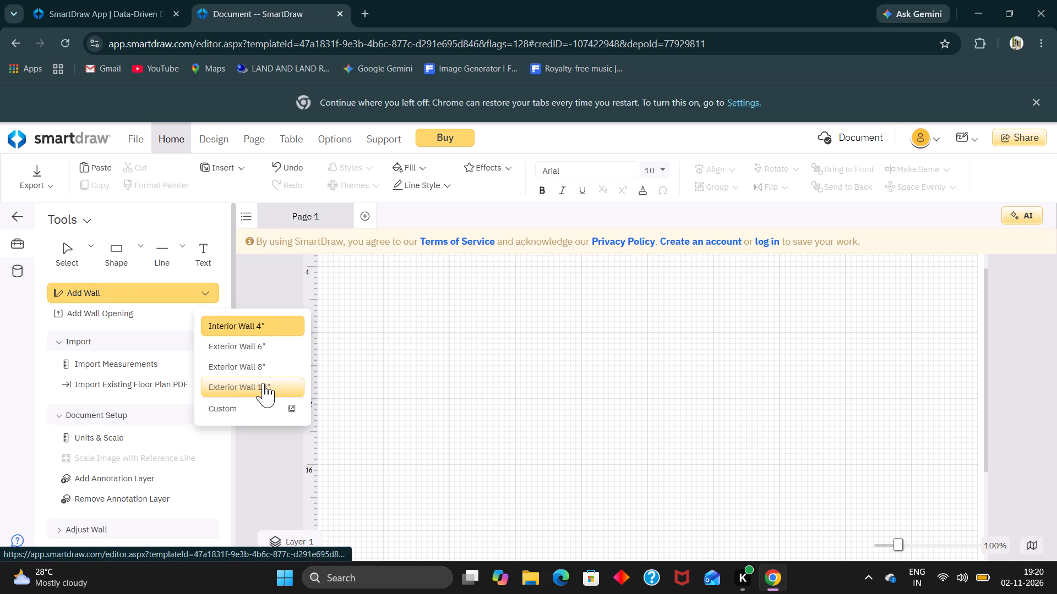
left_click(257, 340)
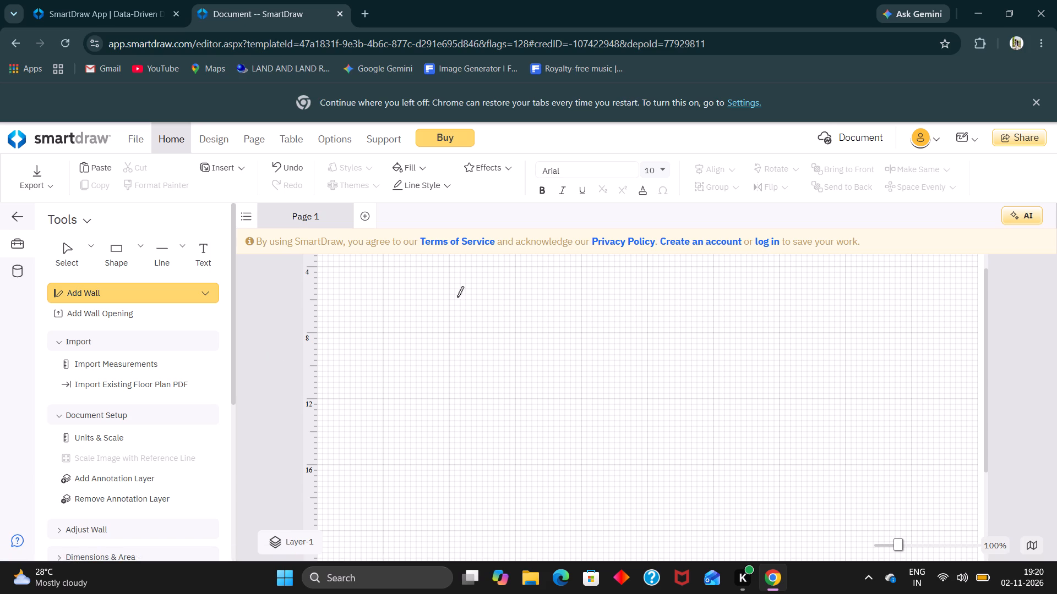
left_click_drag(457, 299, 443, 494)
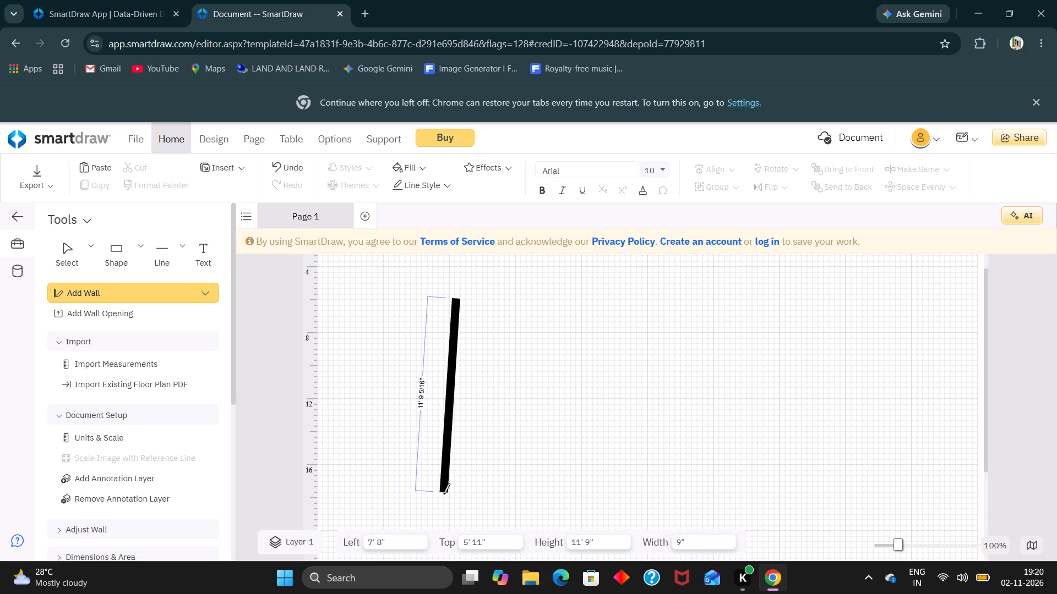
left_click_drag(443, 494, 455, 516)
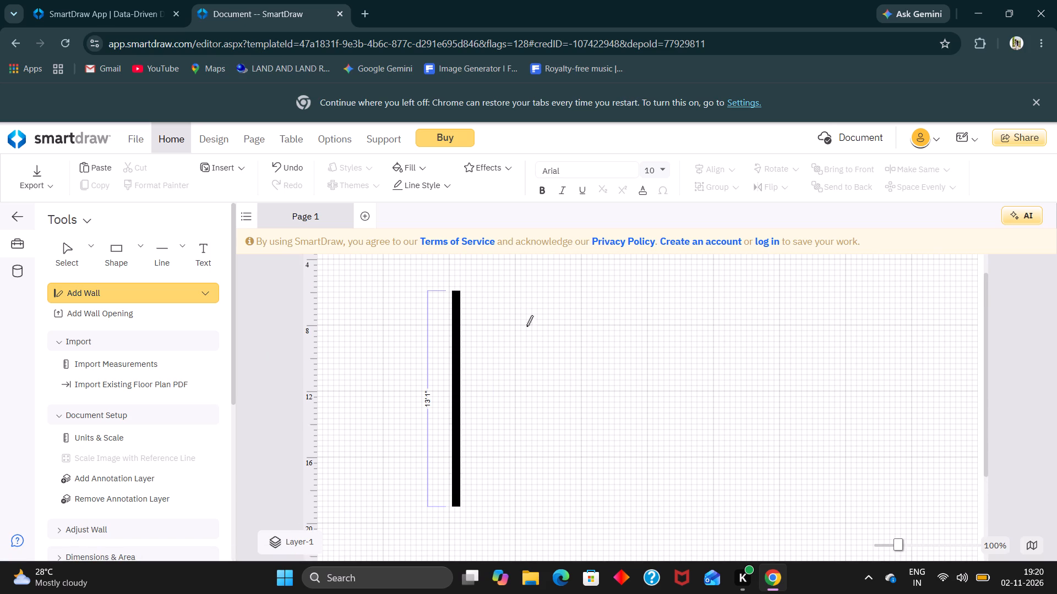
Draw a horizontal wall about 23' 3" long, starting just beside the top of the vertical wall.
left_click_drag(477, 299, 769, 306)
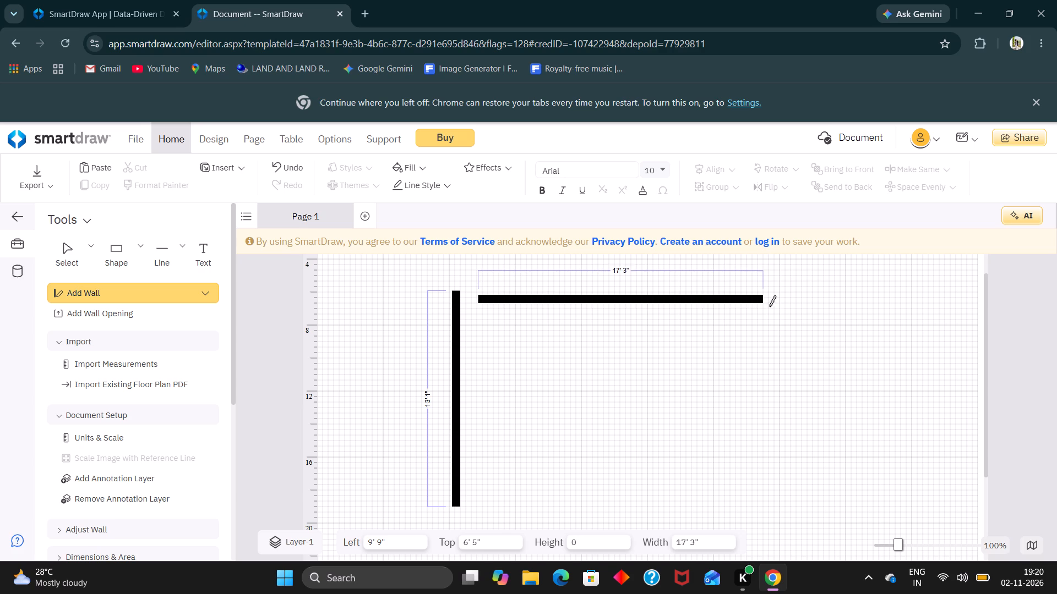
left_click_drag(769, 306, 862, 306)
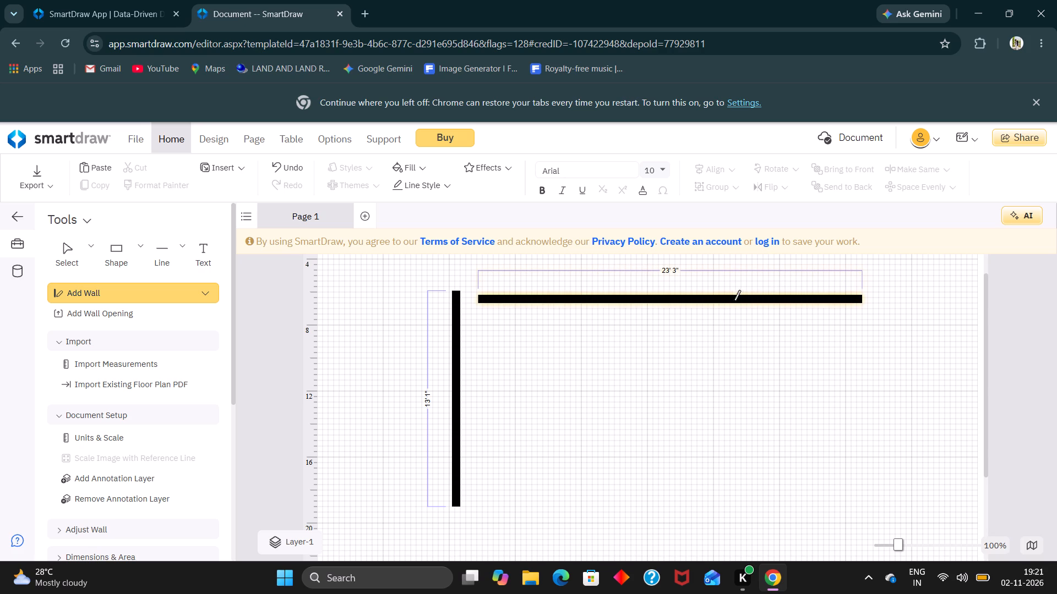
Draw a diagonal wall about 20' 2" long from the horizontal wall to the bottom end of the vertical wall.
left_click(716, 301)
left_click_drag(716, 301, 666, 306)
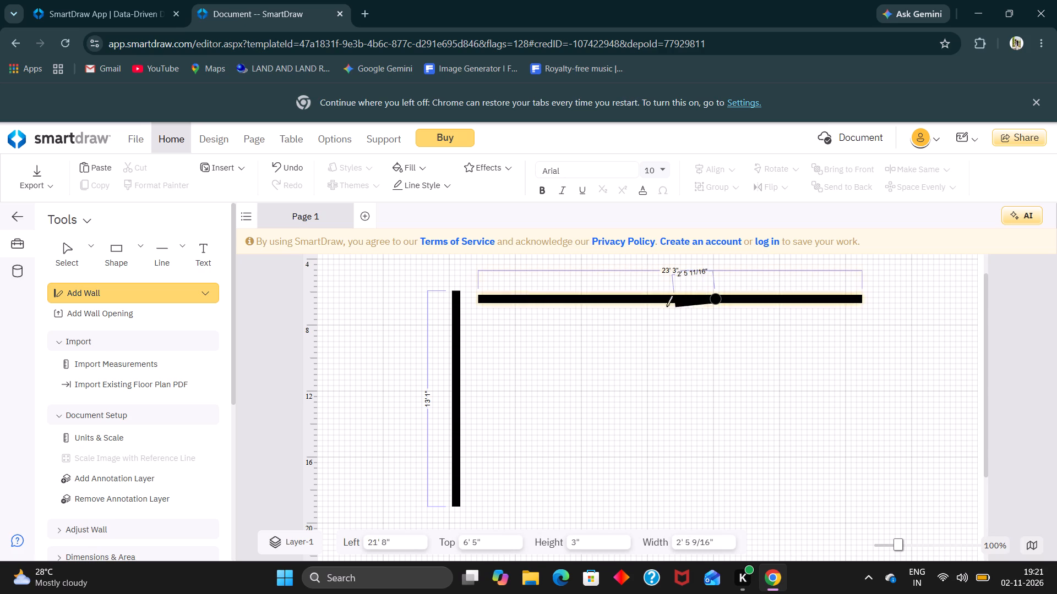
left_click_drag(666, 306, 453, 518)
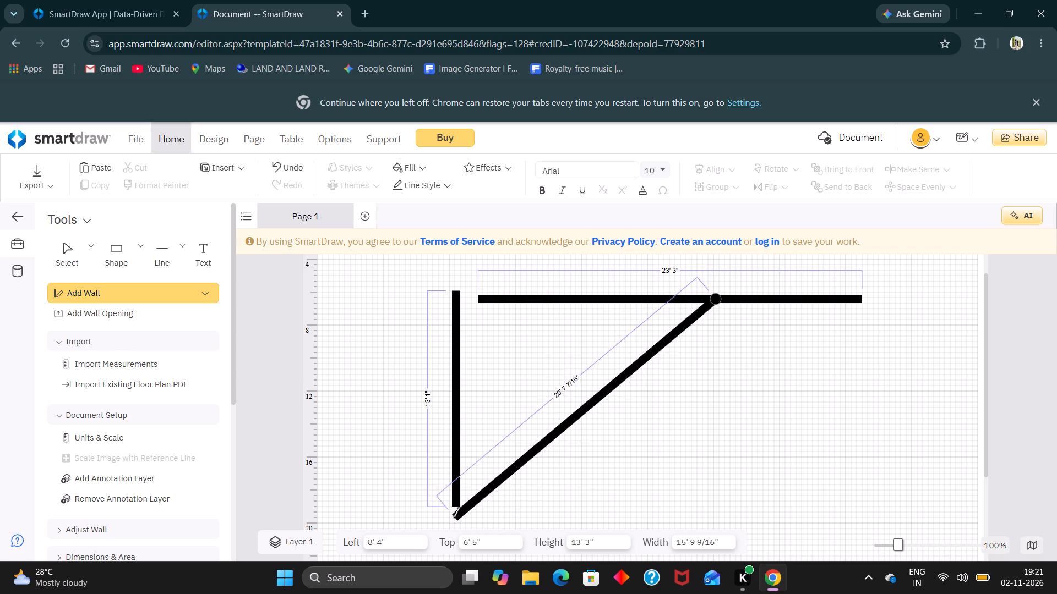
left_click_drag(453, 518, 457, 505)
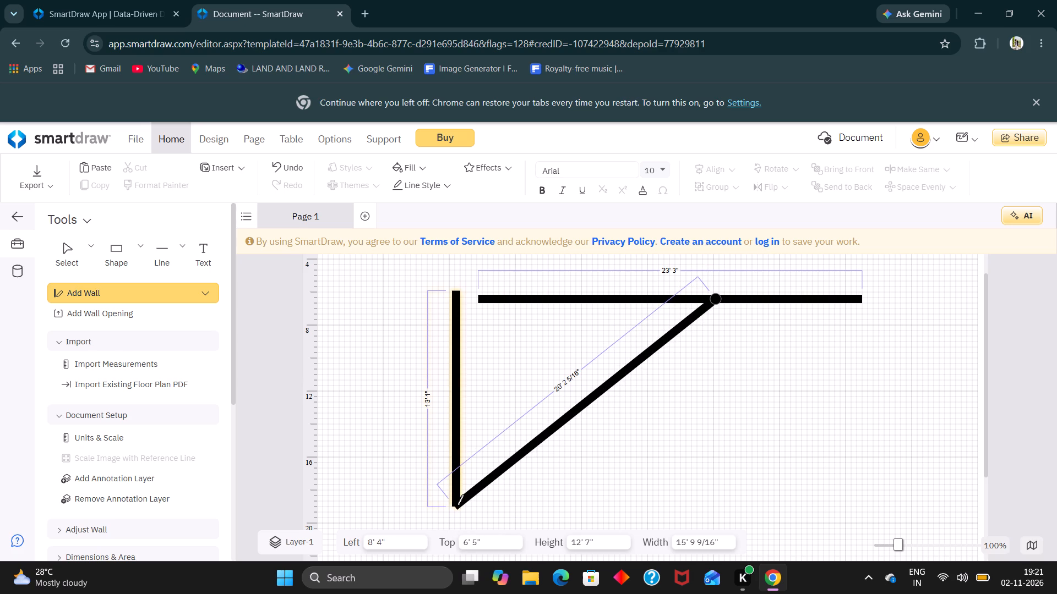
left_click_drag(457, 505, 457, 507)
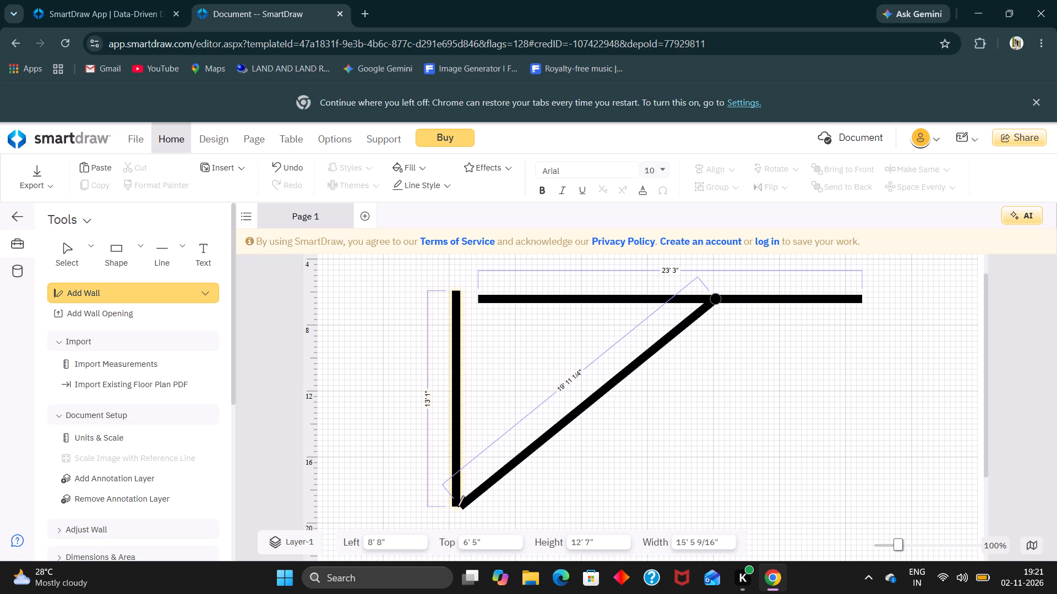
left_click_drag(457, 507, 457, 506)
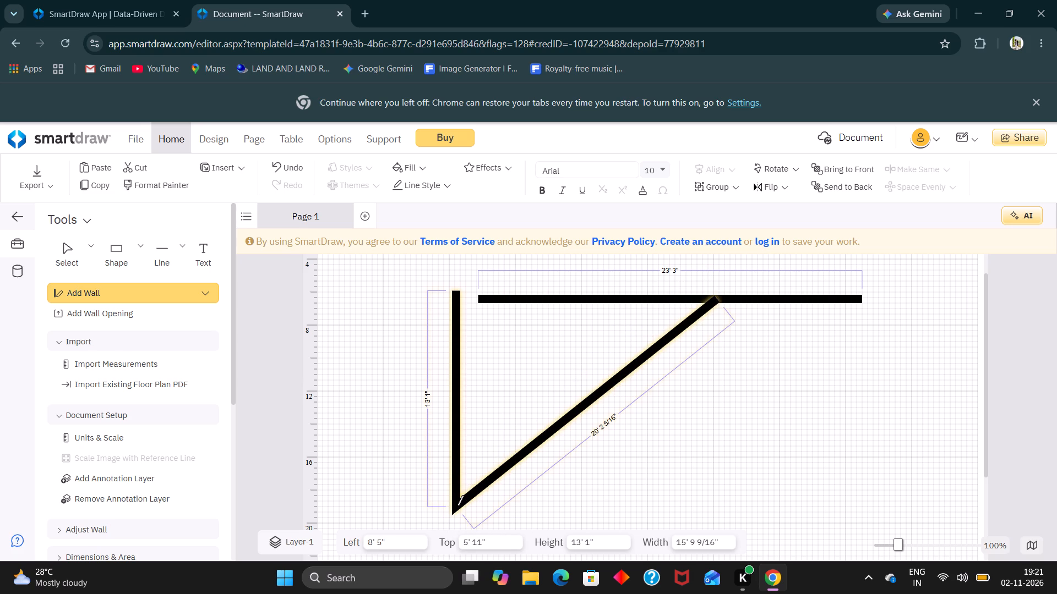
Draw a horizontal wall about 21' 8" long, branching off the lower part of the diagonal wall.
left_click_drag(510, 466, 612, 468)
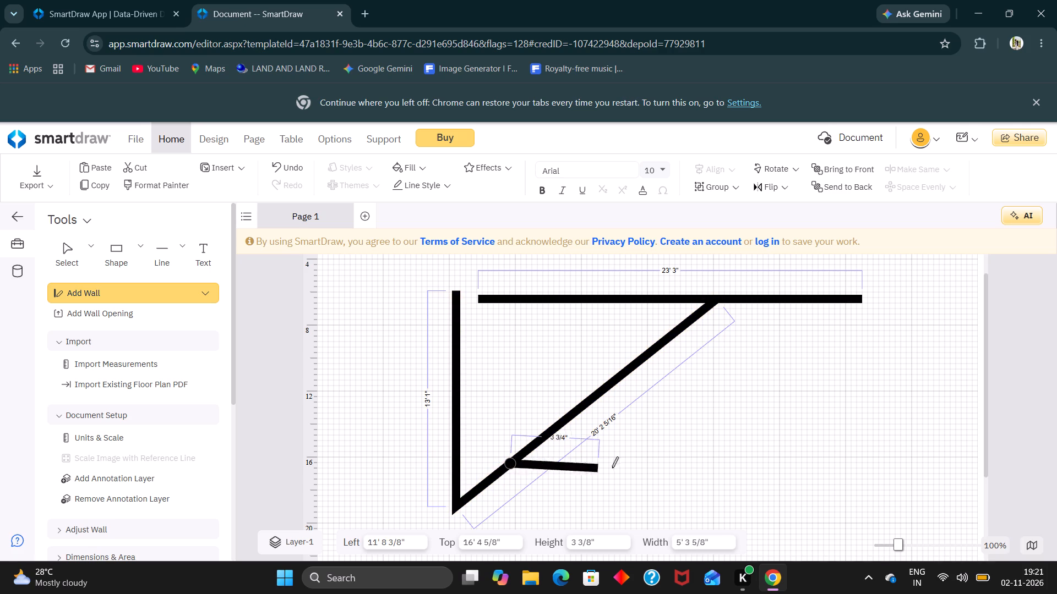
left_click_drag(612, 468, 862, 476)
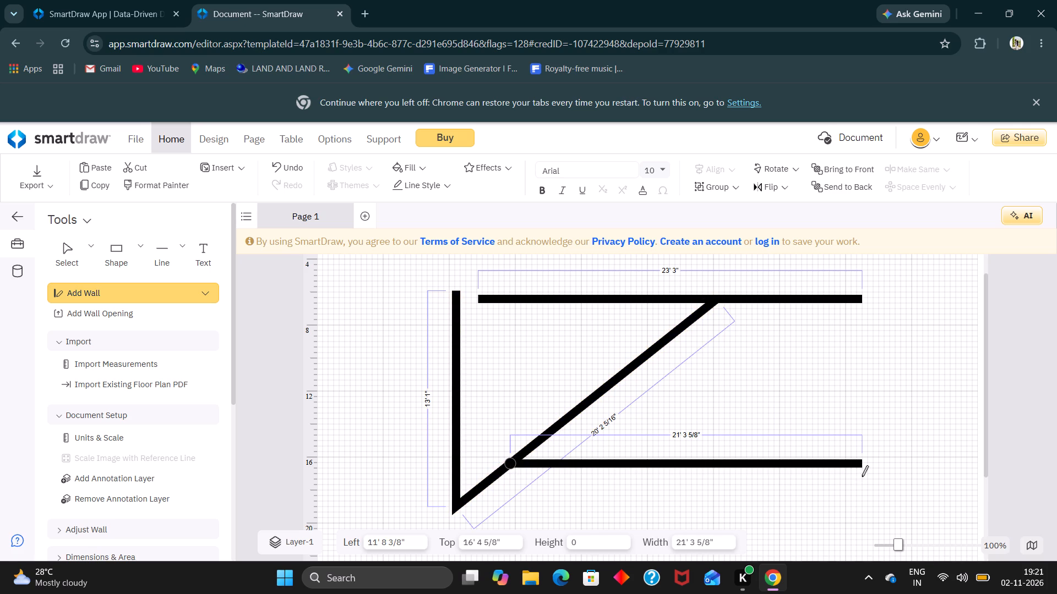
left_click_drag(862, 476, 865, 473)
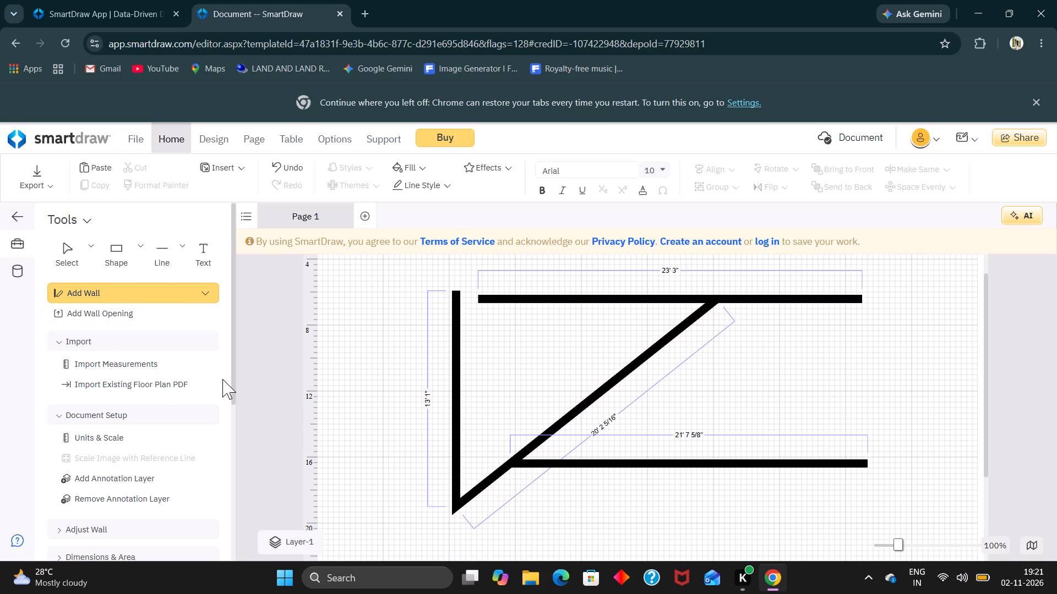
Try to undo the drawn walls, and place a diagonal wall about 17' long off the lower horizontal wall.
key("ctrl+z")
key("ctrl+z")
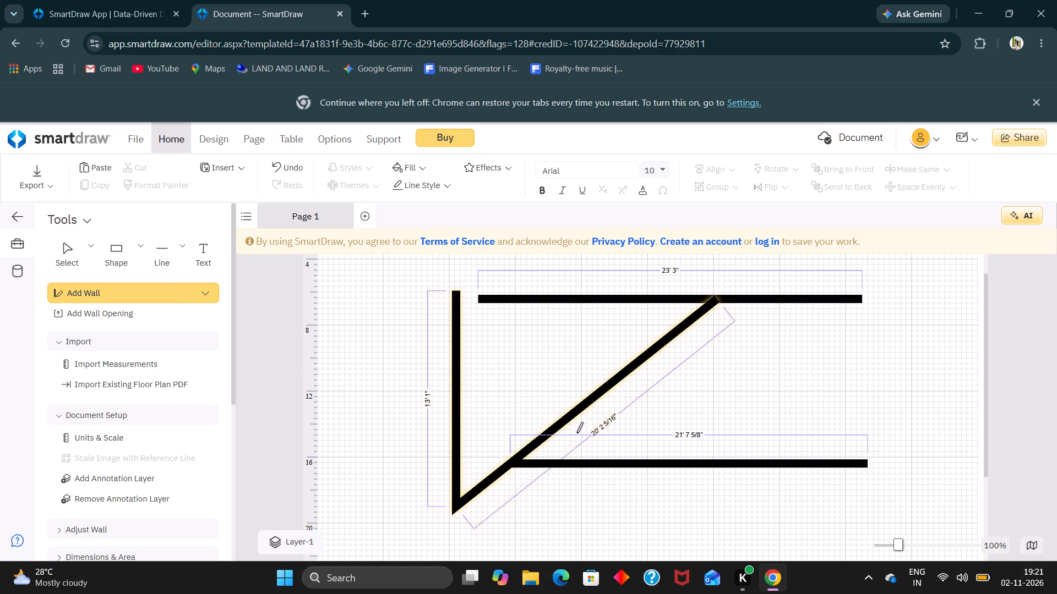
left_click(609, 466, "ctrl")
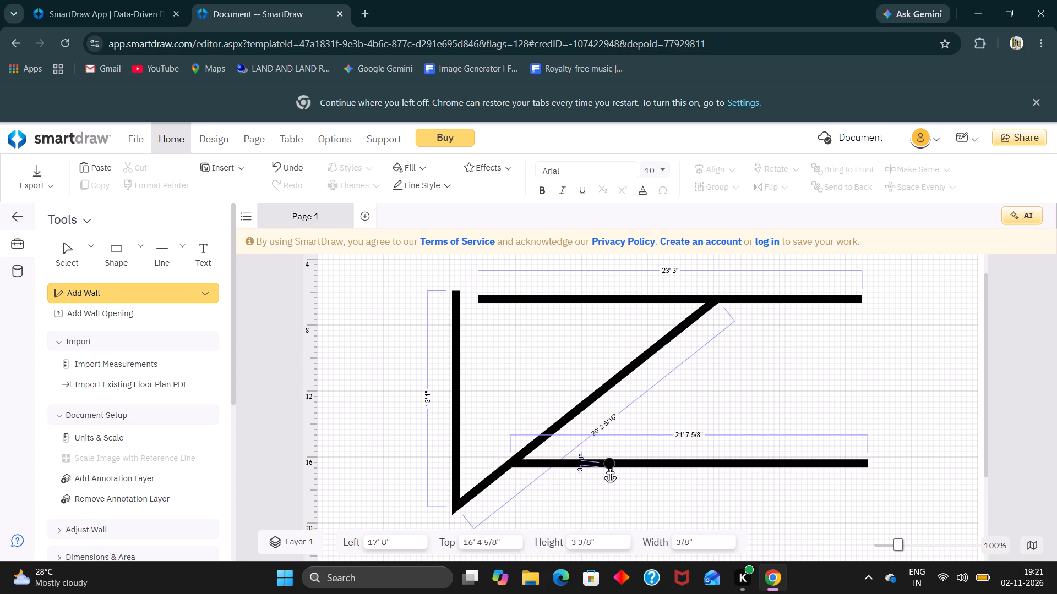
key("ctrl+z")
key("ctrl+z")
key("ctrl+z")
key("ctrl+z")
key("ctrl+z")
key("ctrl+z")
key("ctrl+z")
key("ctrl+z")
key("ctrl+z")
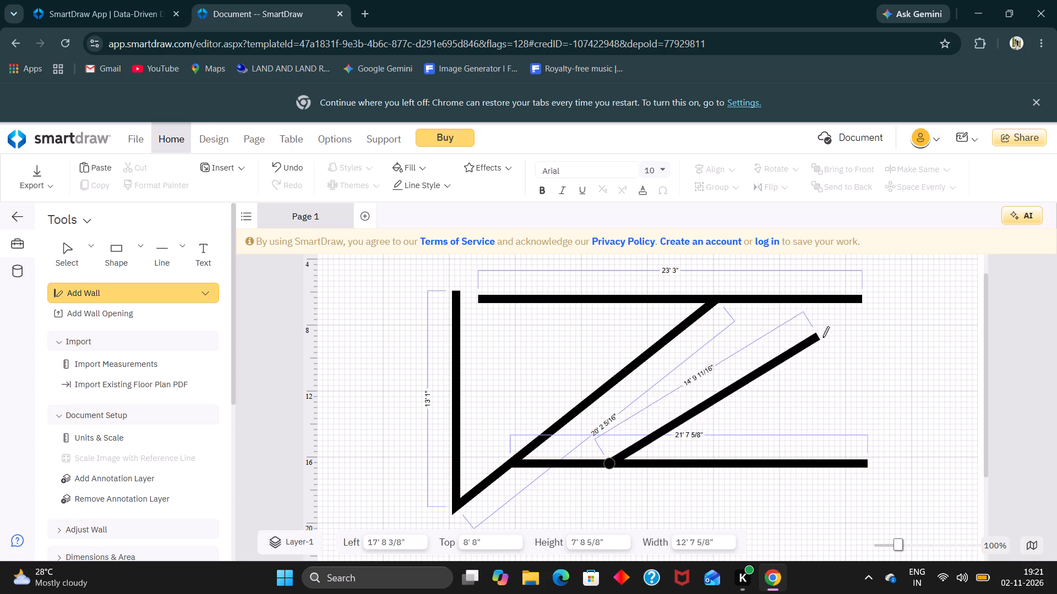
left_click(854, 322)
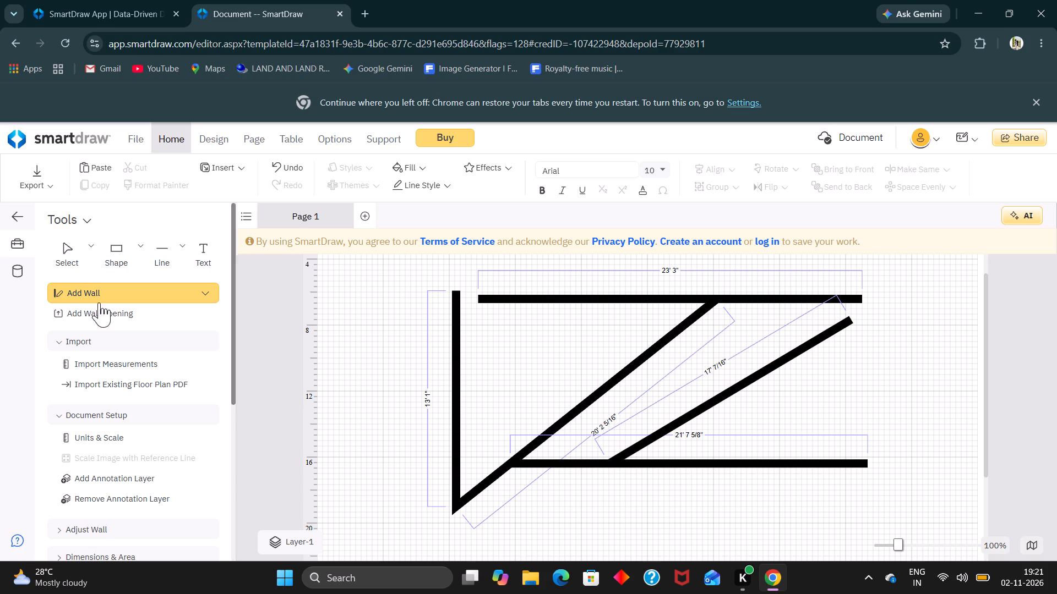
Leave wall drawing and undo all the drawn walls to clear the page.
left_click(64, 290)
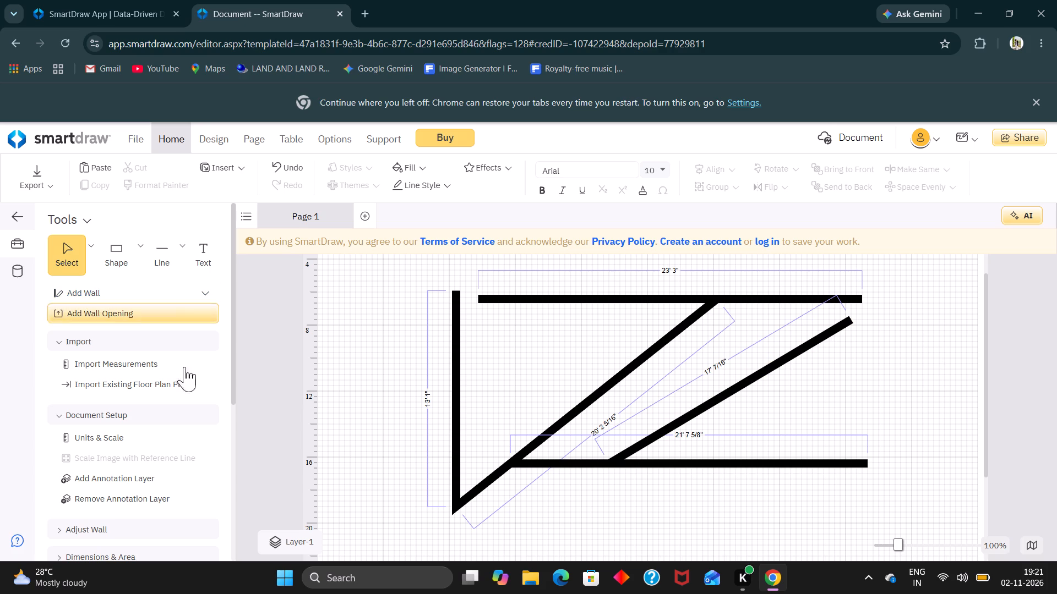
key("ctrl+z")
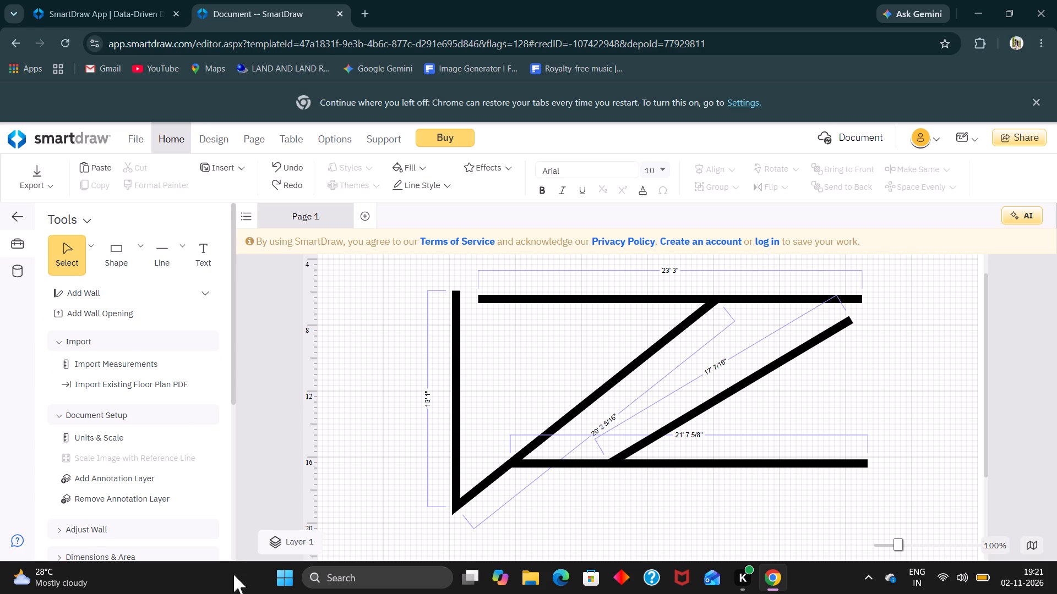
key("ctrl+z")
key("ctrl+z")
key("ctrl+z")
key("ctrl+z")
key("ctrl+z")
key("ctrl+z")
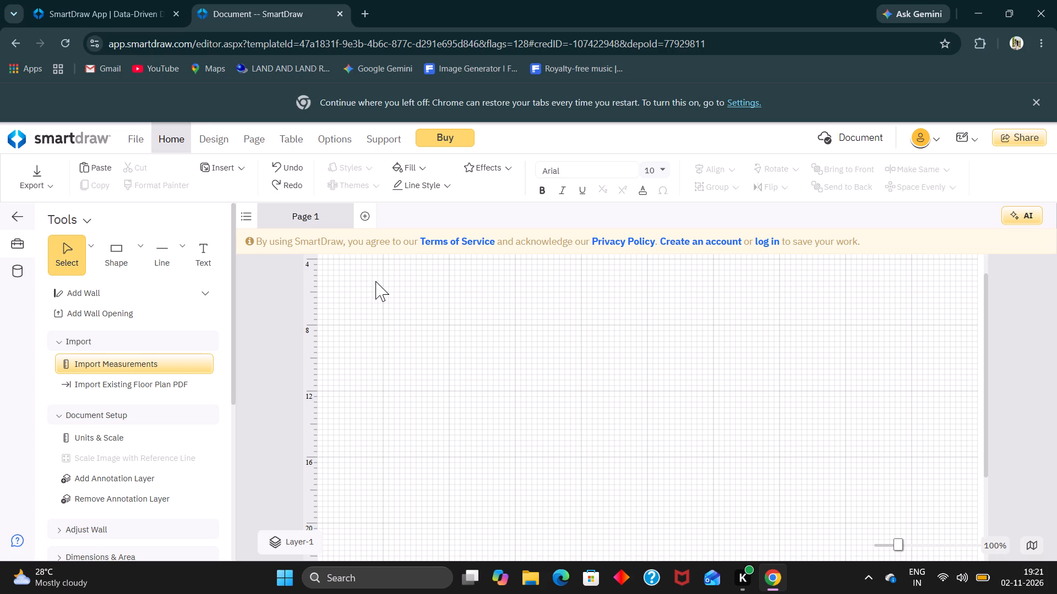
Draw a vertical wall about 15' 10" long as the left side of the room.
left_click_drag(375, 281, 404, 508)
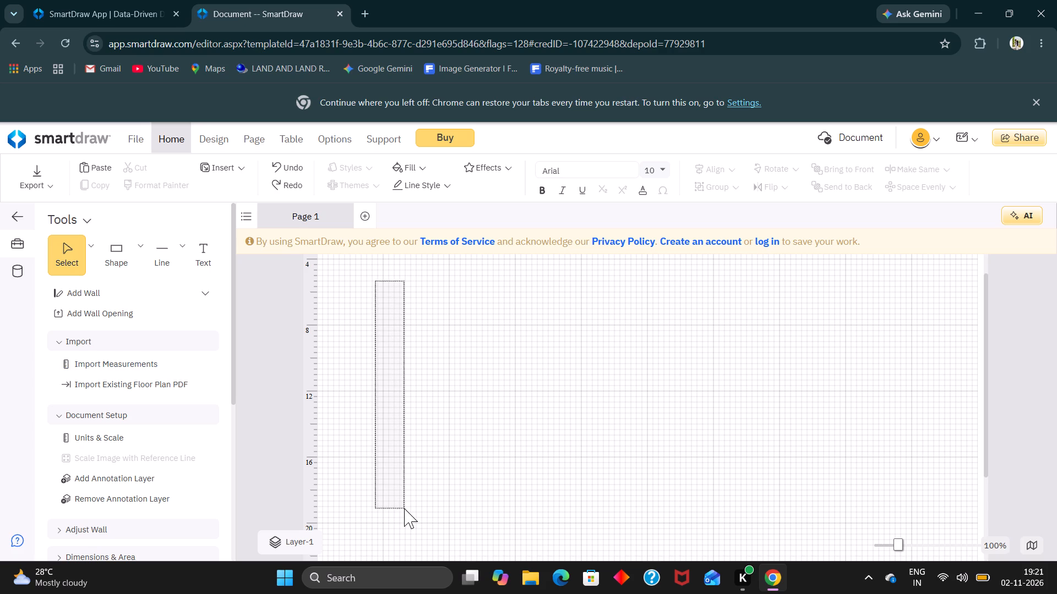
left_click(86, 295)
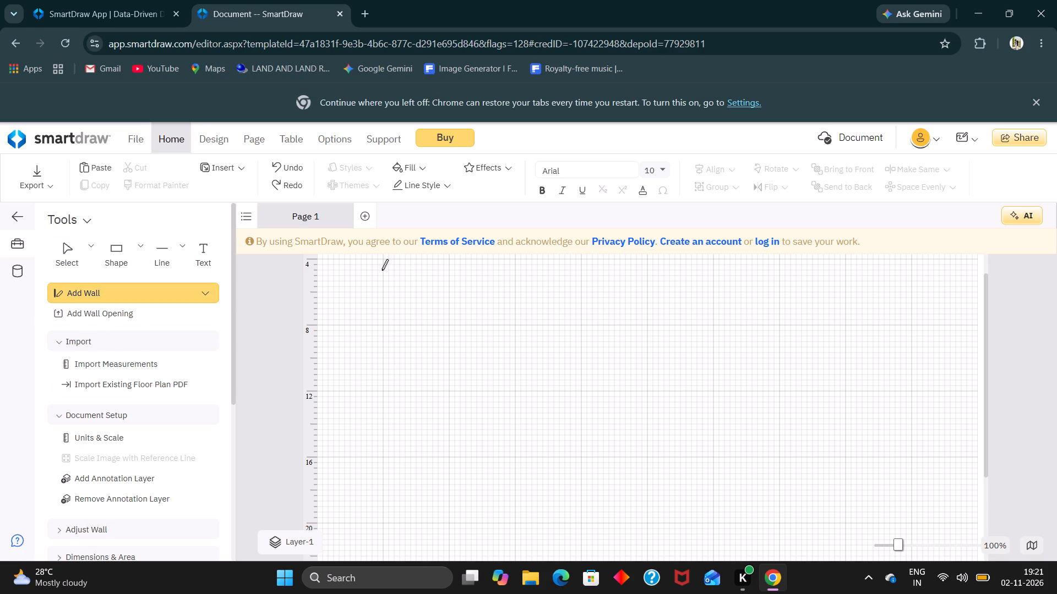
left_click_drag(382, 270, 395, 528)
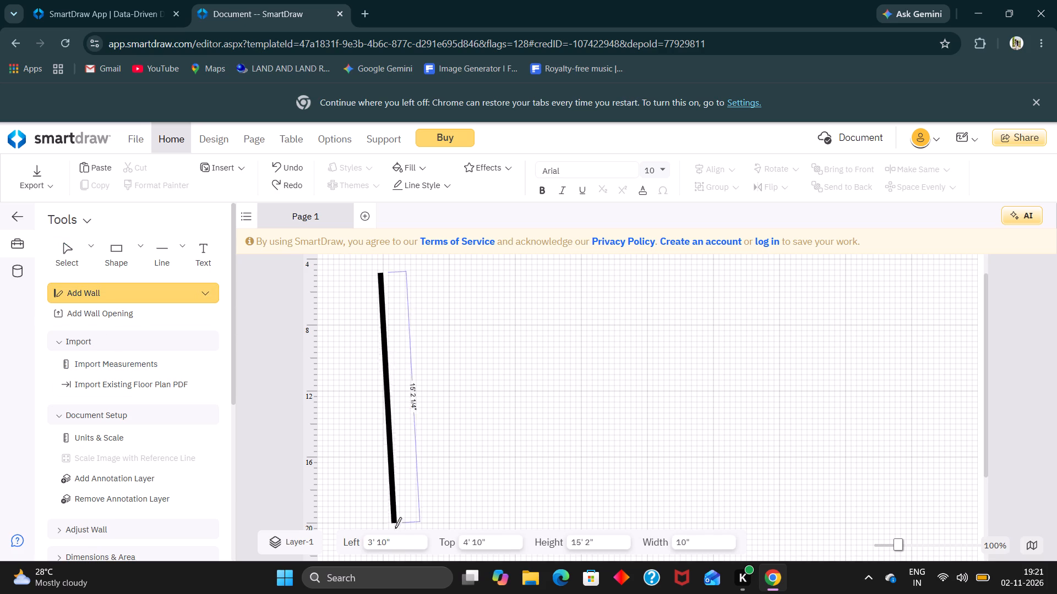
left_click_drag(395, 528, 389, 532)
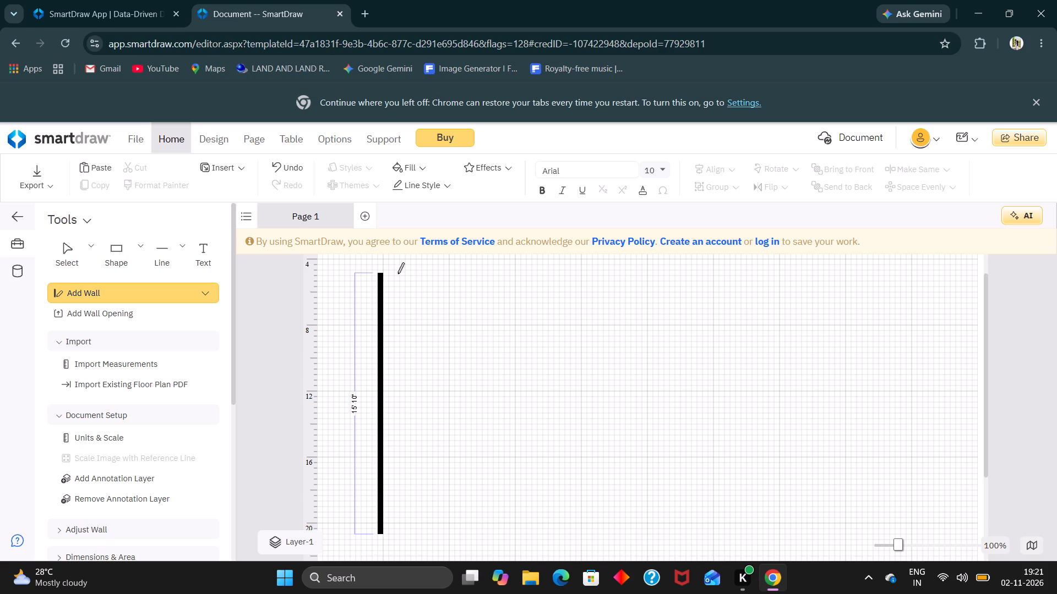
Draw a horizontal wall about 27' 10" long, joined to the top end of the vertical wall.
left_click_drag(382, 277, 601, 263)
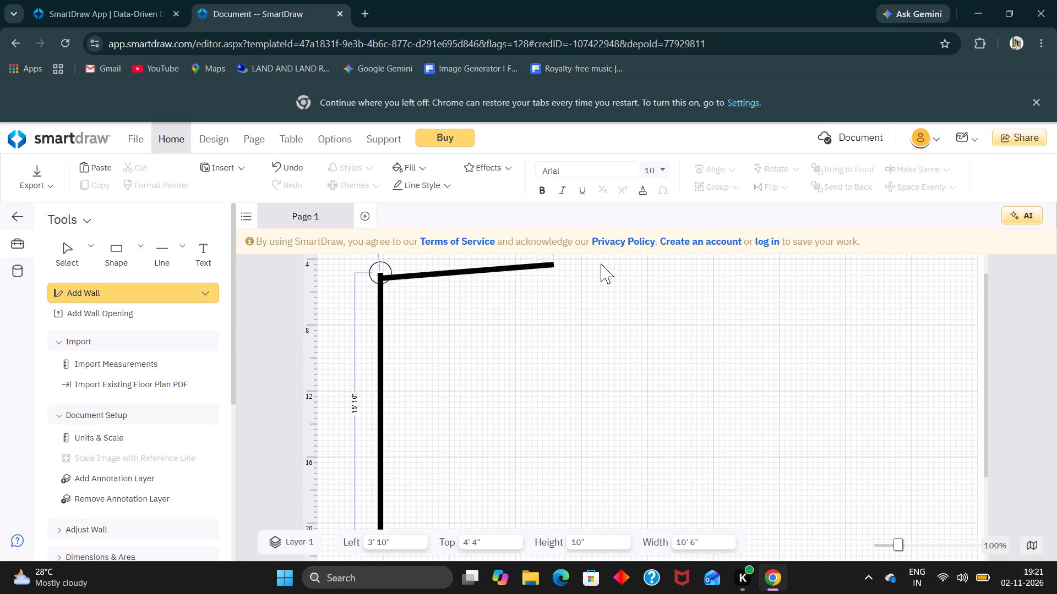
left_click_drag(601, 263, 821, 281)
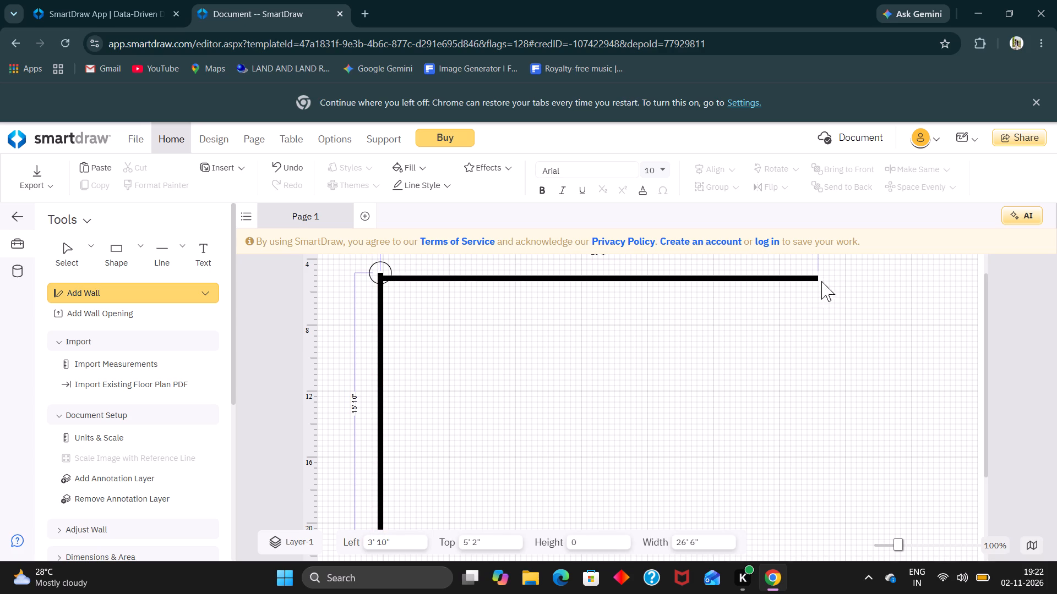
left_click_drag(821, 281, 841, 279)
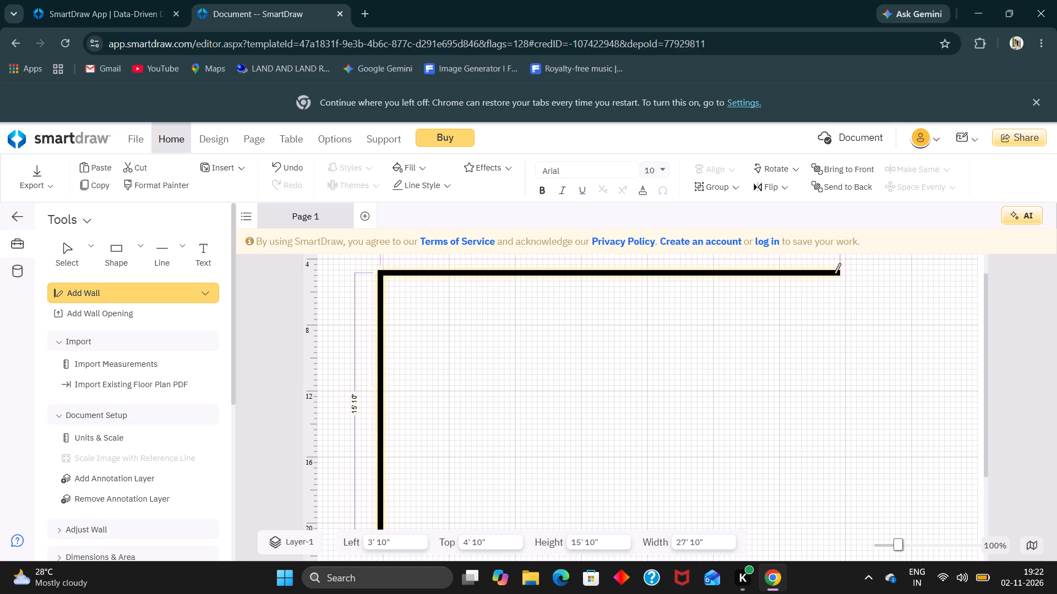
Draw a vertical wall about 16' 2" long down from the right end of the top wall.
left_click_drag(836, 277, 854, 530)
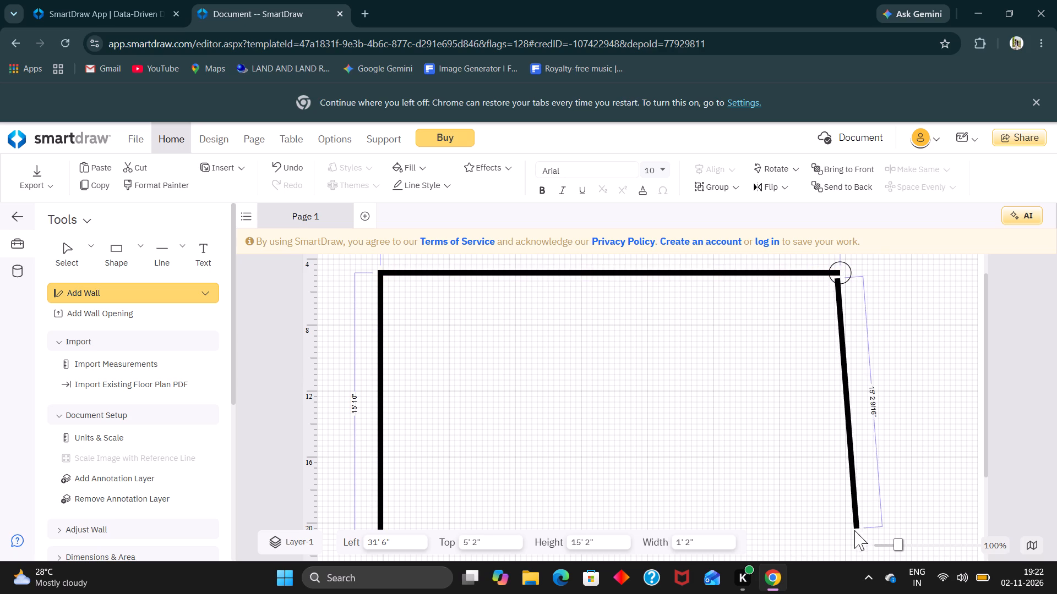
left_click_drag(854, 530, 837, 543)
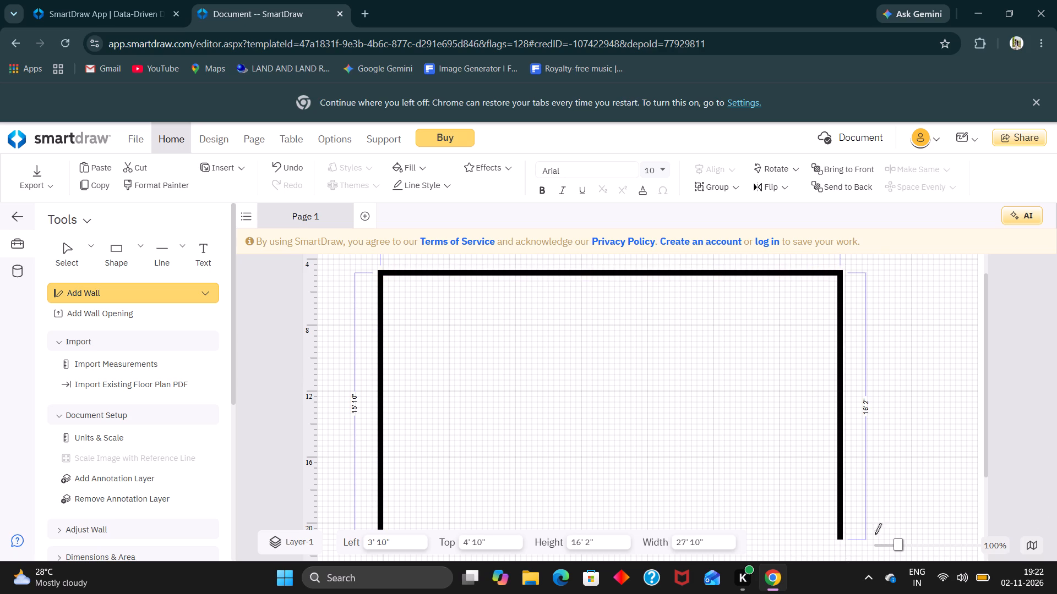
scroll(707, 346, "down", 1)
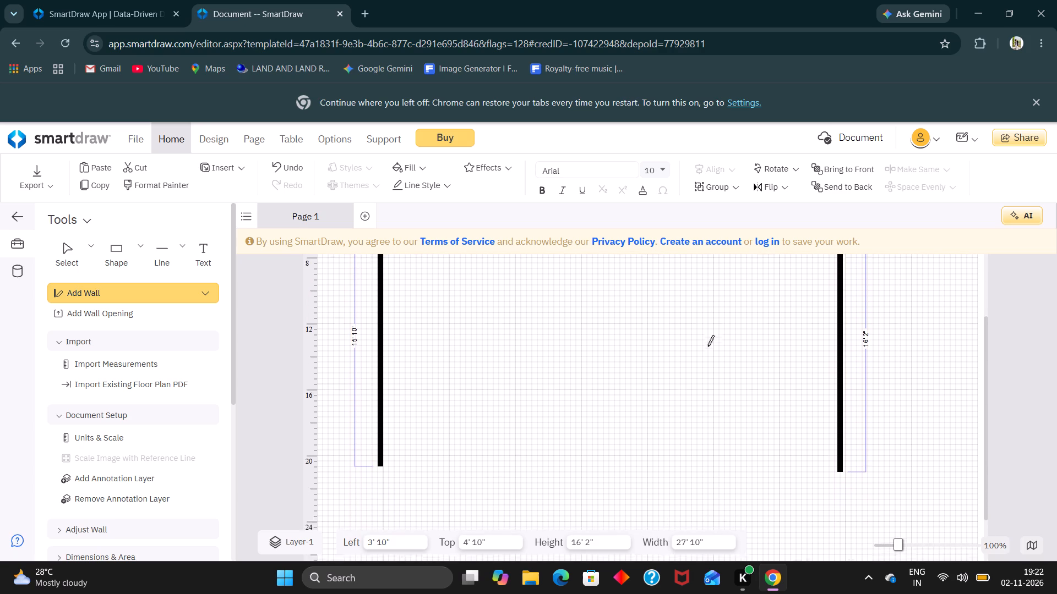
Draw a horizontal bottom wall about 27' 2" long from the lower end of the left wall toward the right wall.
scroll(707, 346, "down", 1)
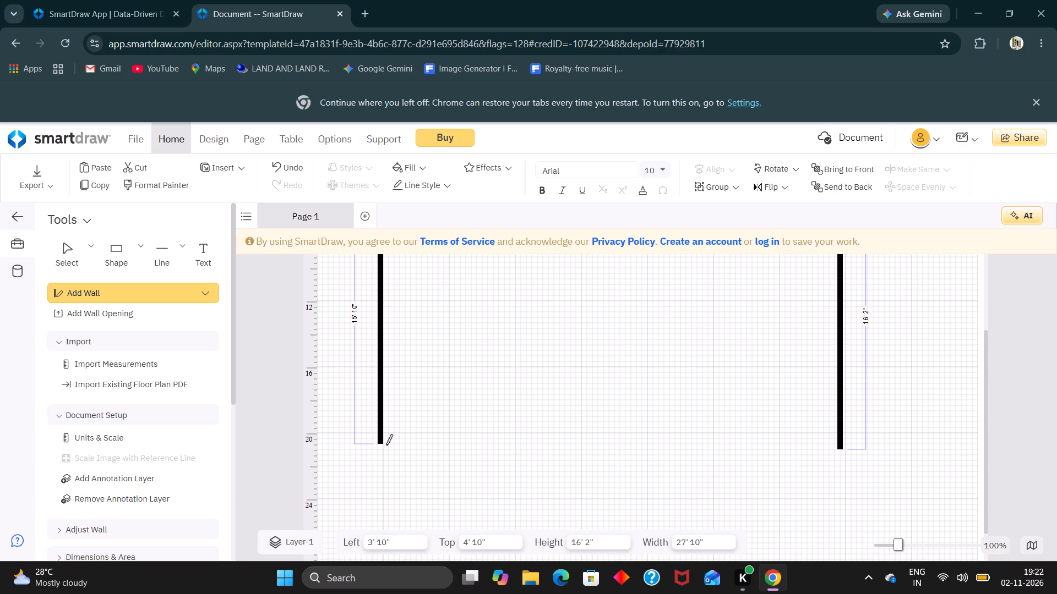
left_click_drag(385, 443, 450, 435)
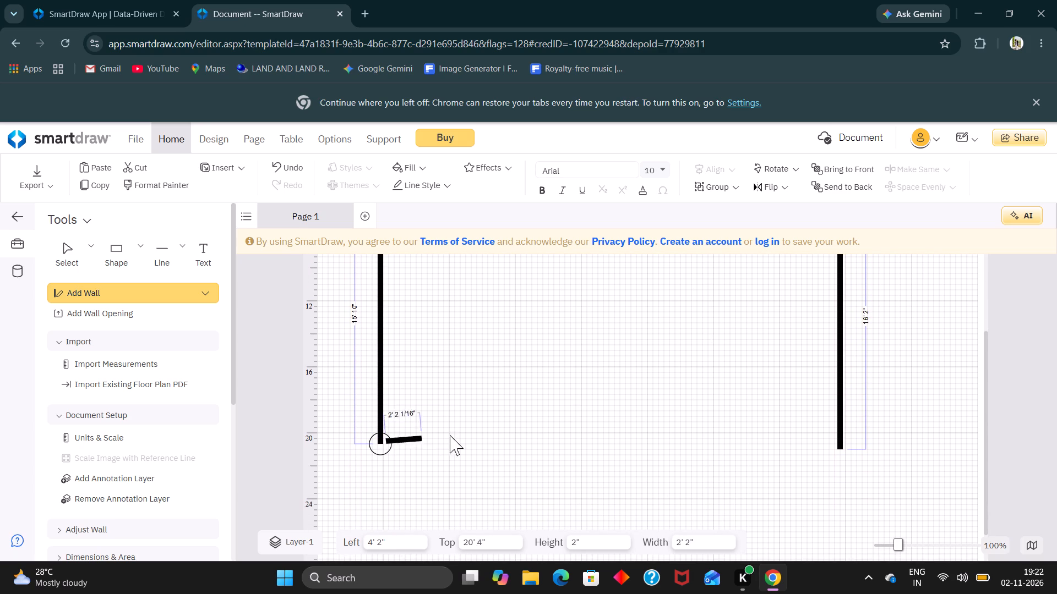
left_click_drag(450, 435, 837, 461)
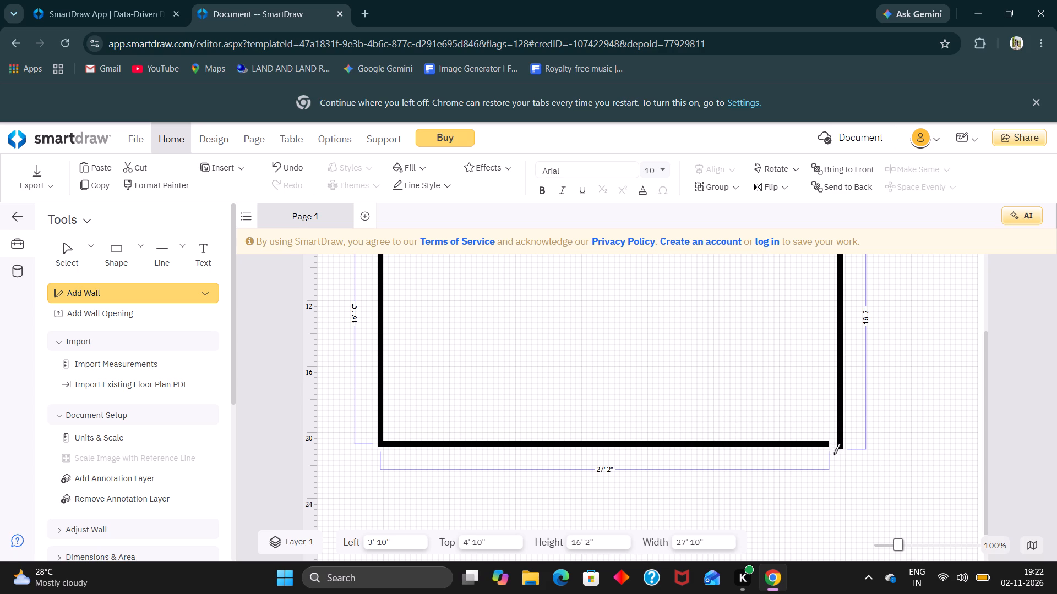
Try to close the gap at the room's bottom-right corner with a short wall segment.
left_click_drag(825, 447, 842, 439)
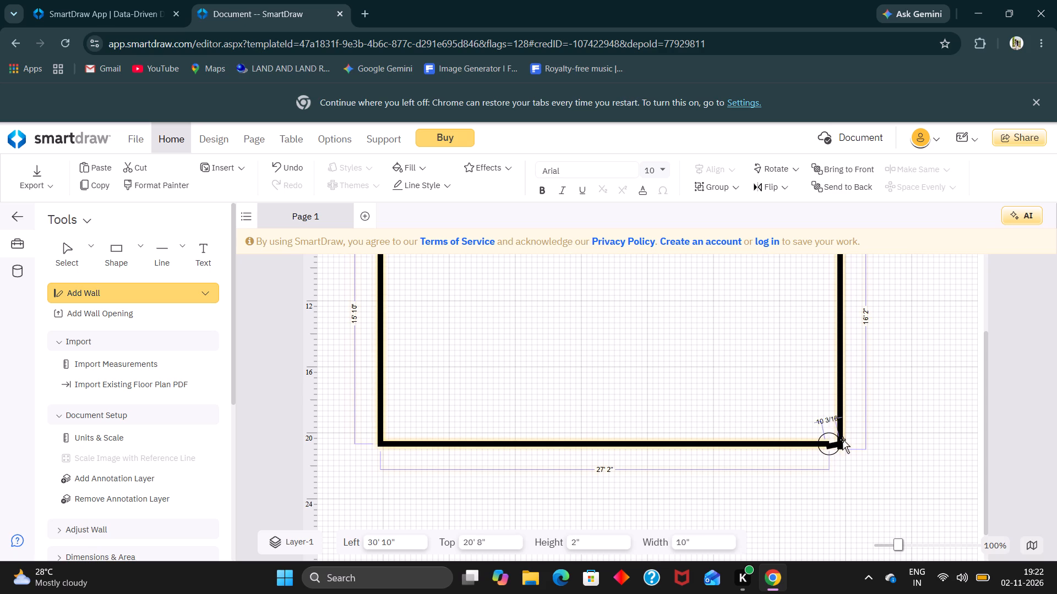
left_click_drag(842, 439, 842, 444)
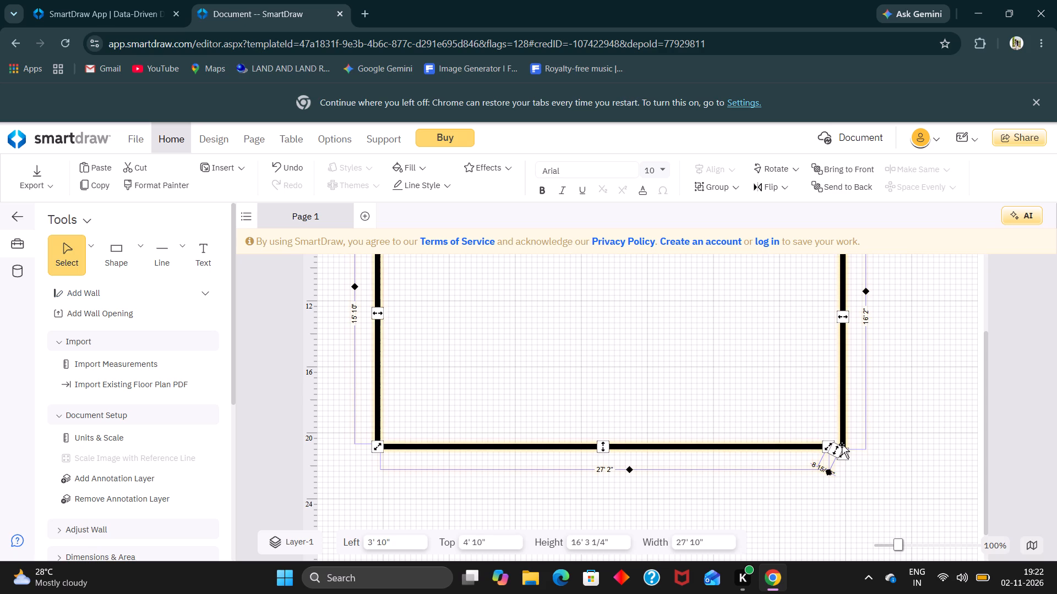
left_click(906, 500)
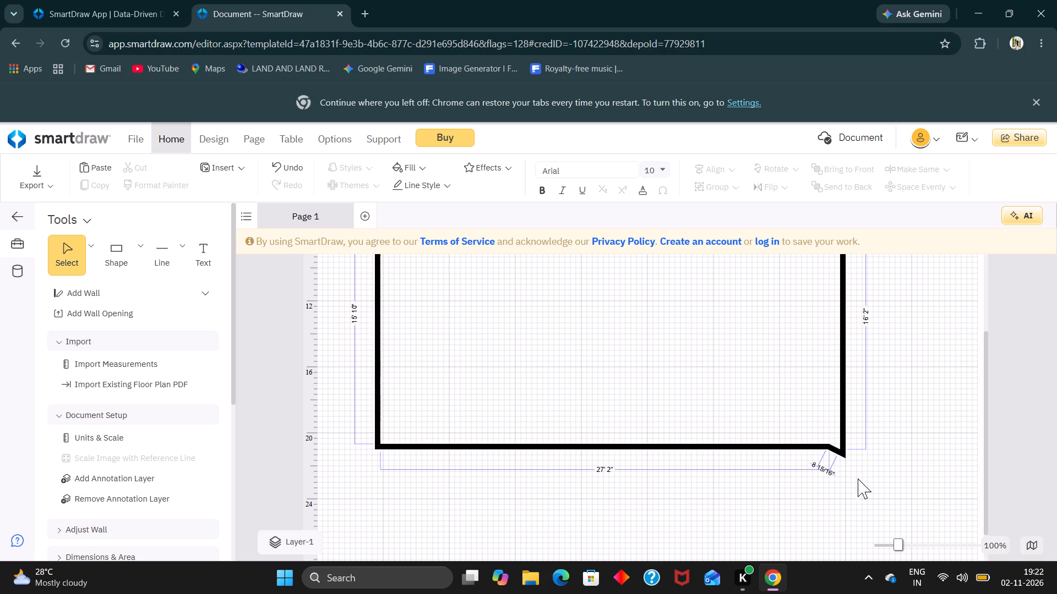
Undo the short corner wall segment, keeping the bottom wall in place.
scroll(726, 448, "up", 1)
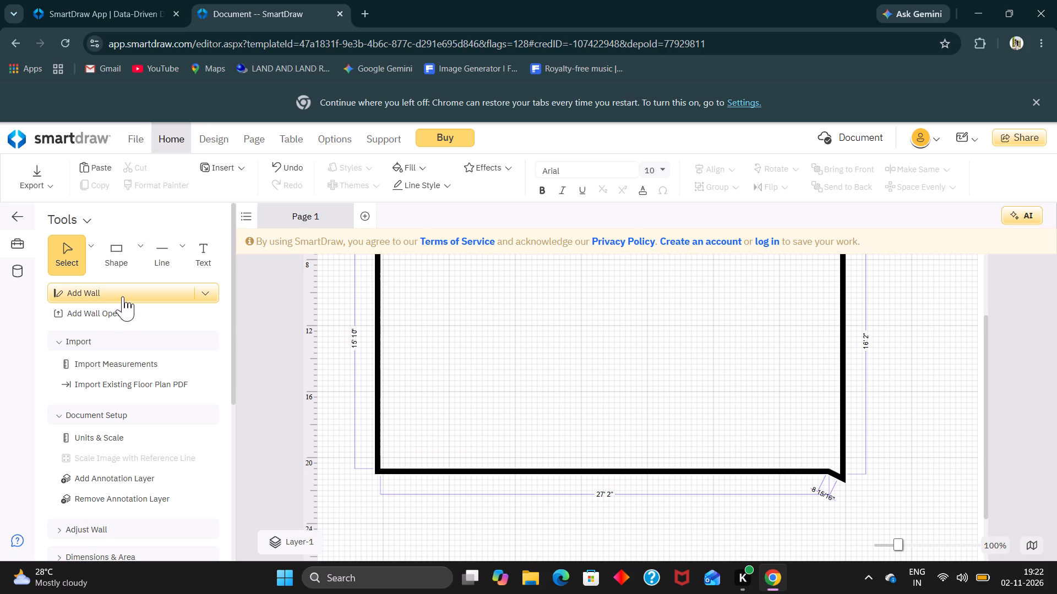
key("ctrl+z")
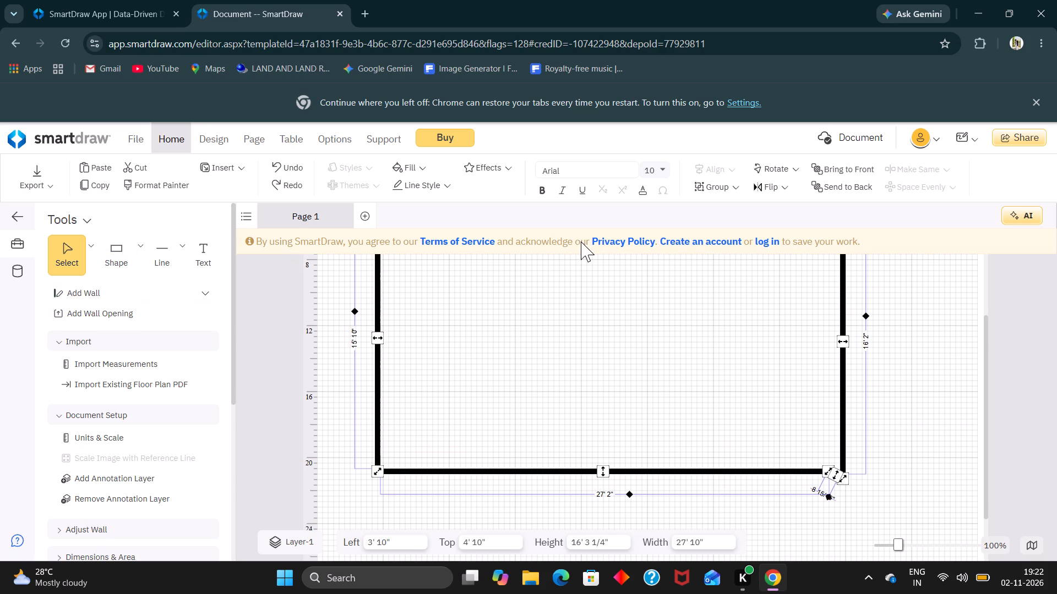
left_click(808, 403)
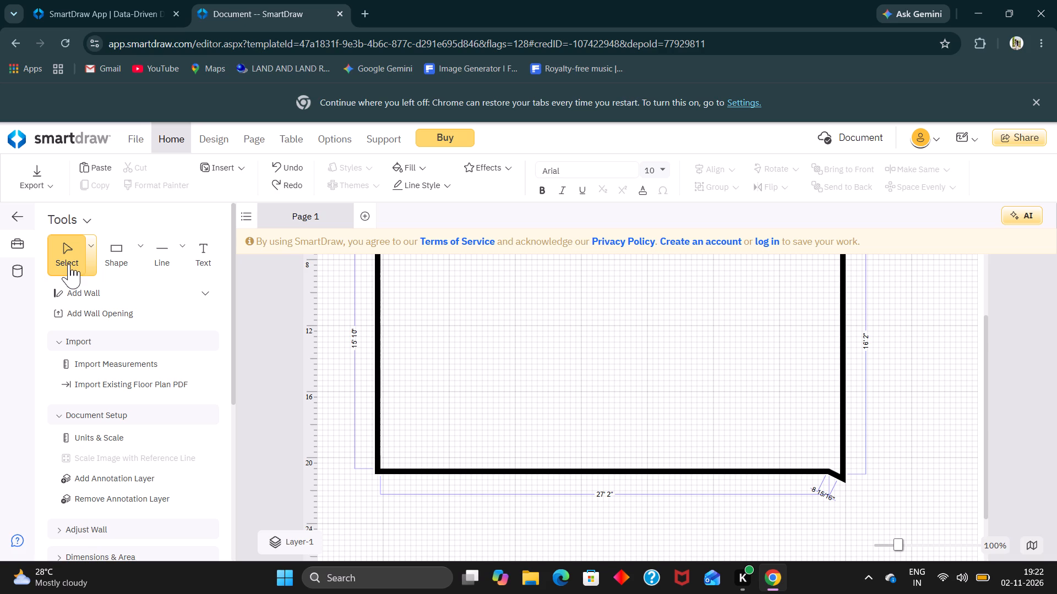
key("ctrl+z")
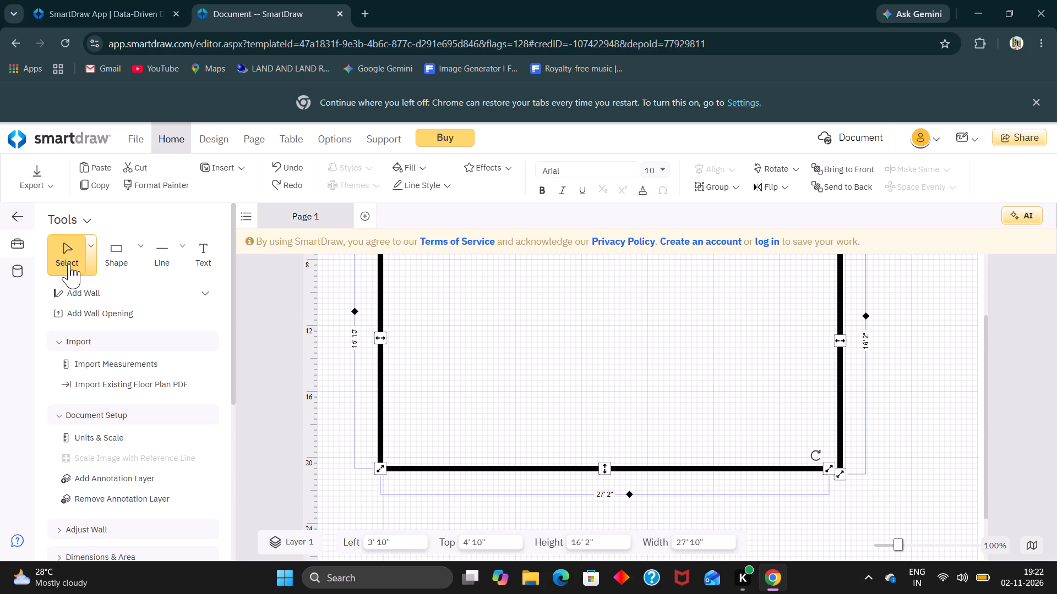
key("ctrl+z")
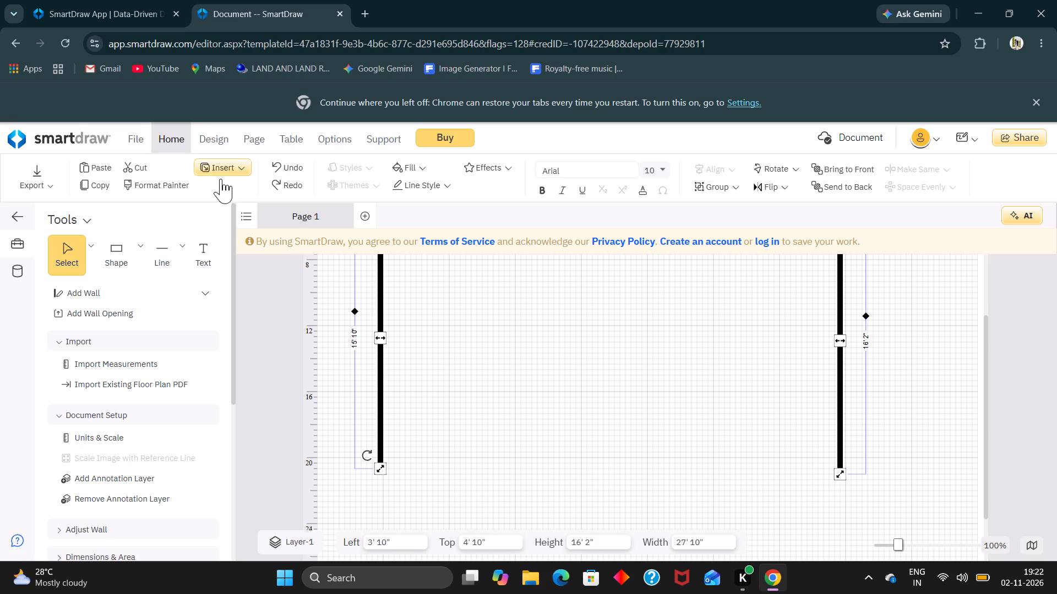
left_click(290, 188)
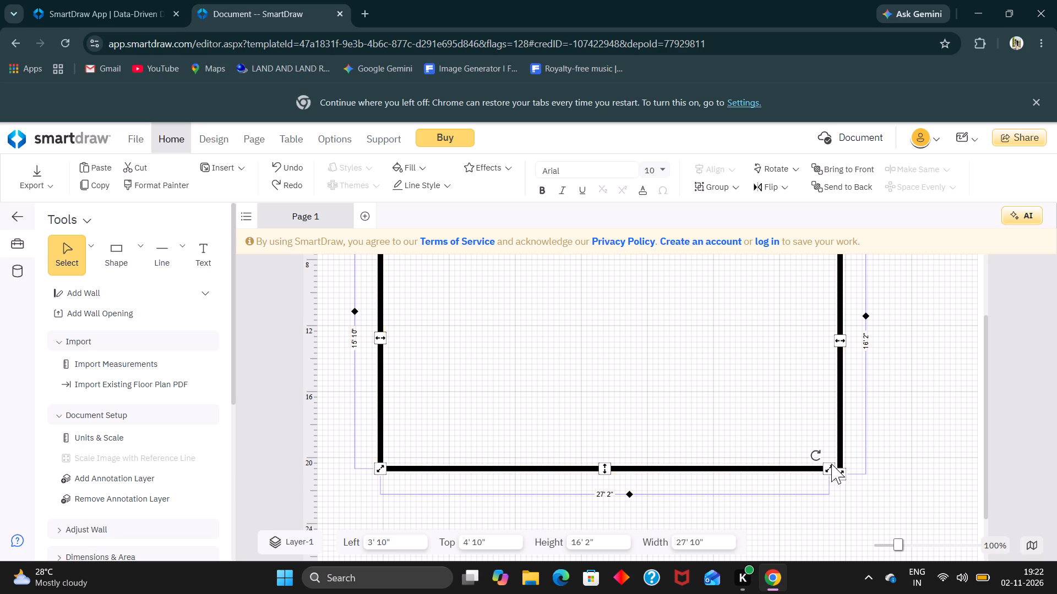
Extend the right end of the bottom wall to 27' 10" so it meets the right wall.
left_click_drag(826, 466, 854, 468)
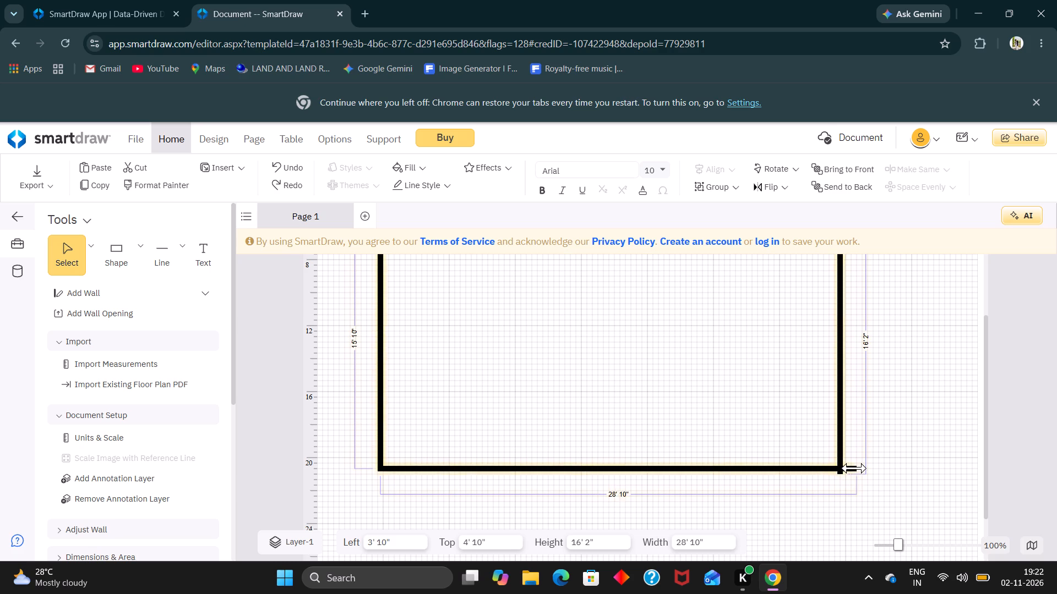
left_click_drag(854, 468, 831, 492)
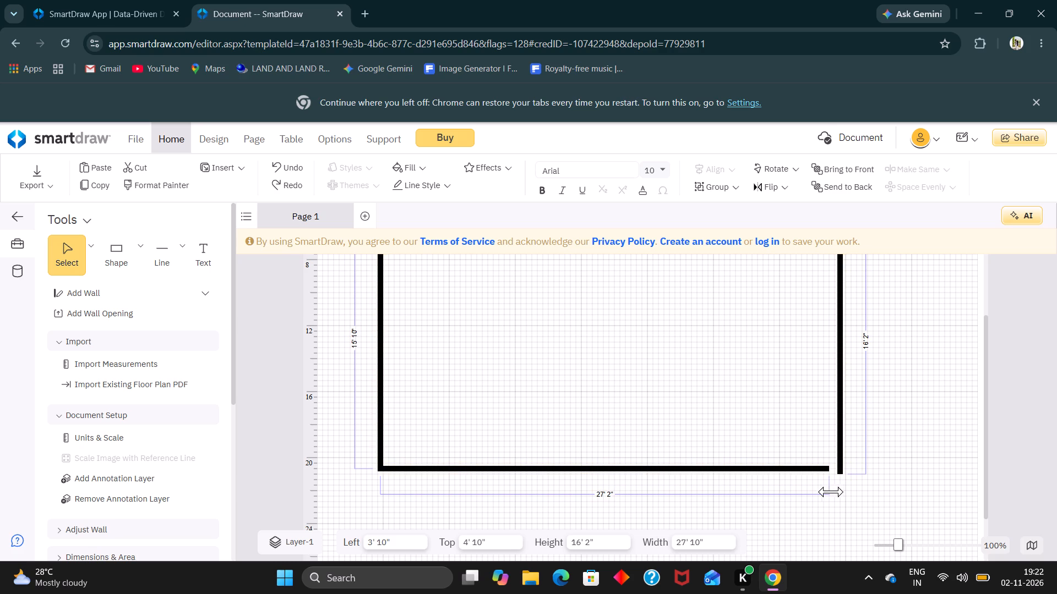
left_click_drag(831, 492, 839, 492)
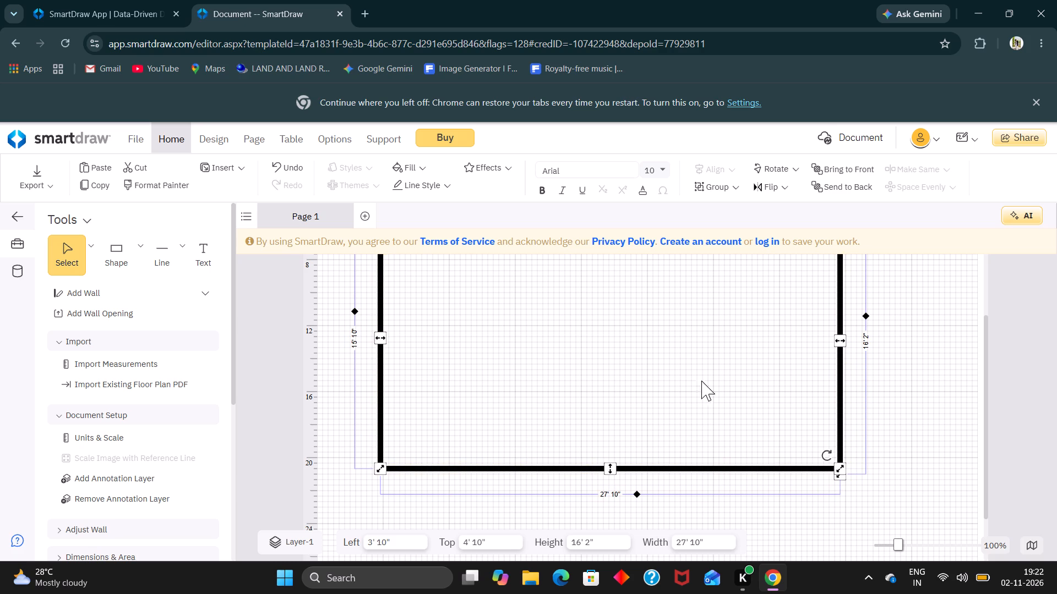
Move the whole outer wall outline to 5' 6" from the page's left and 4' 2" from its top.
scroll(662, 358, "up", 2)
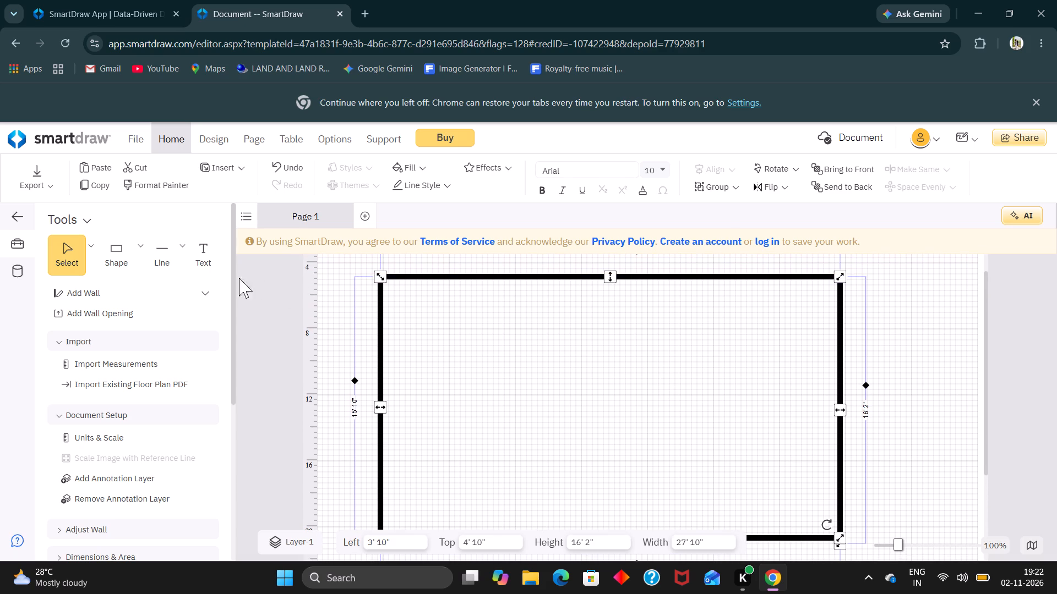
left_click(162, 283)
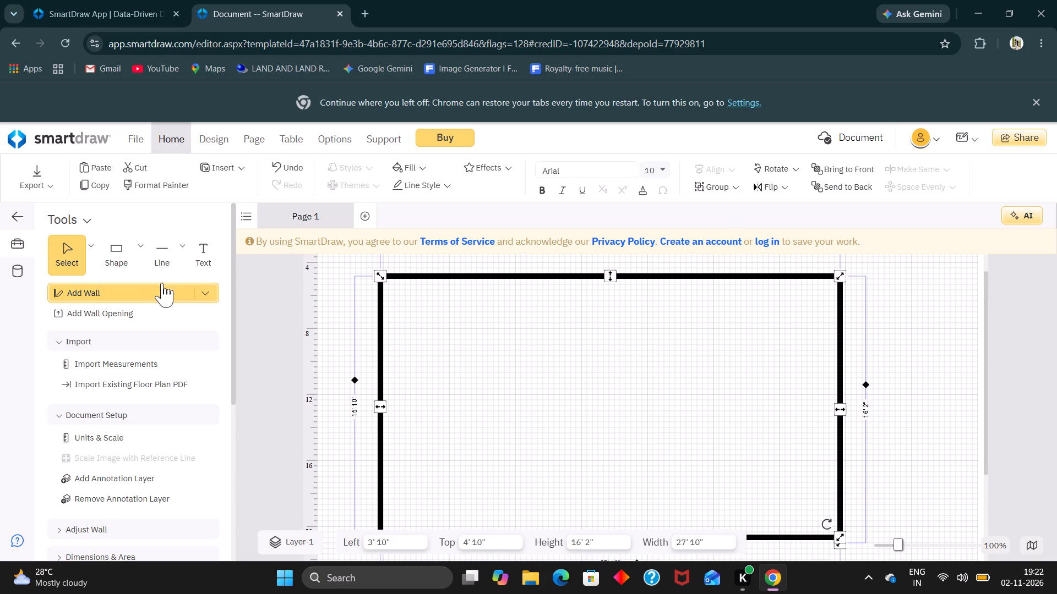
left_click(170, 300)
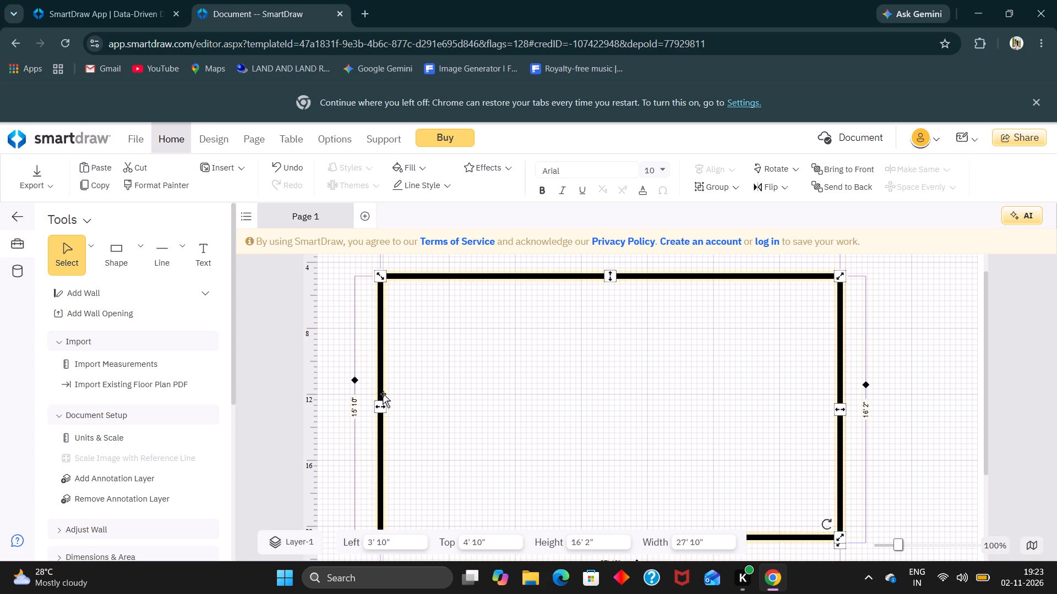
left_click_drag(383, 394, 397, 382)
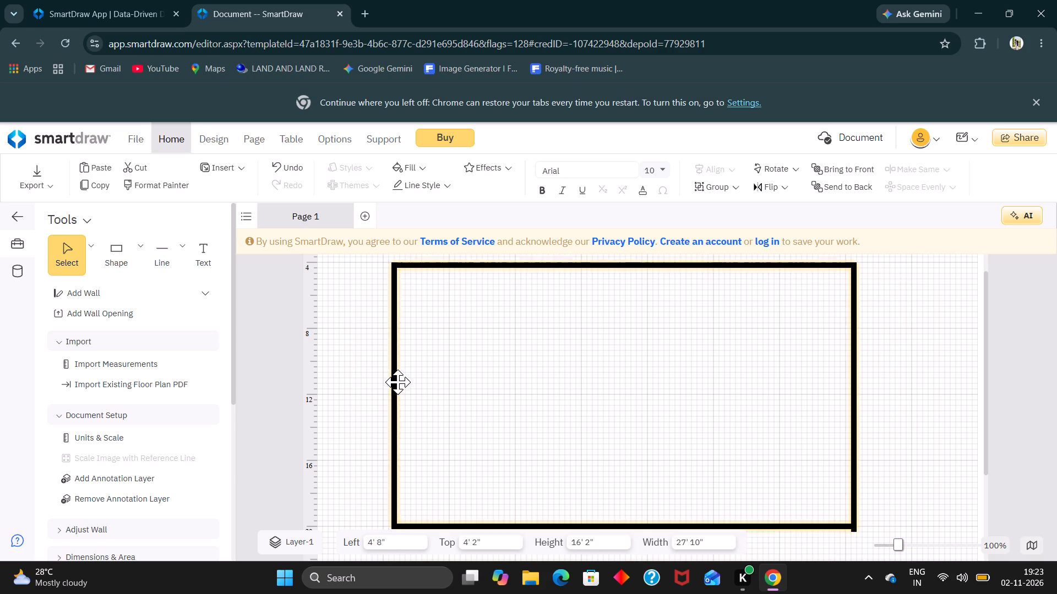
left_click_drag(397, 382, 410, 382)
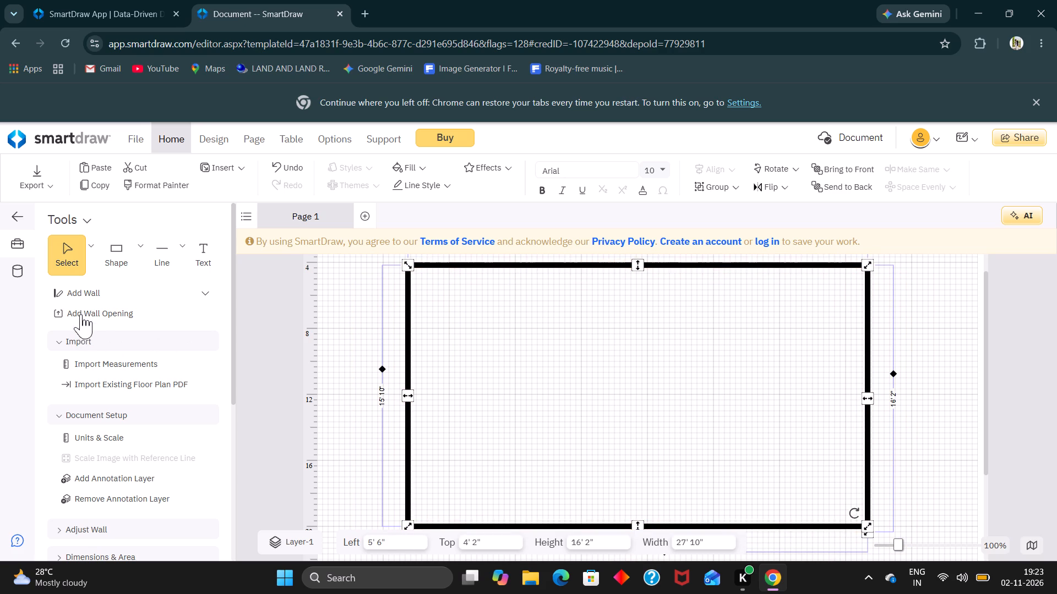
Draw a horizontal interior wall about 10' 6" long starting from the upper part of the left outer wall.
left_click(91, 294)
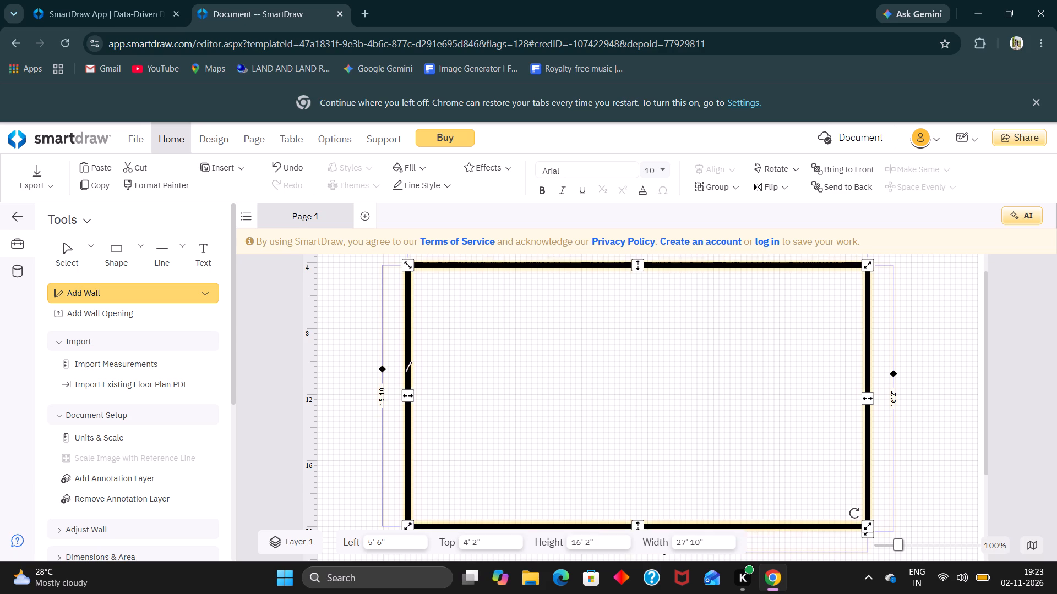
left_click_drag(407, 373, 511, 376)
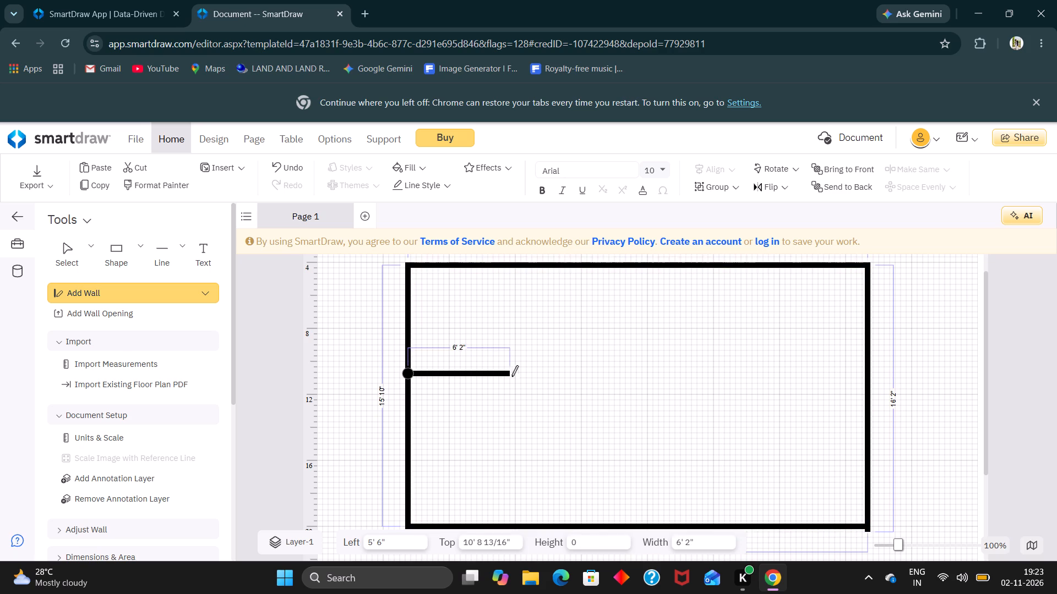
left_click_drag(511, 376, 584, 377)
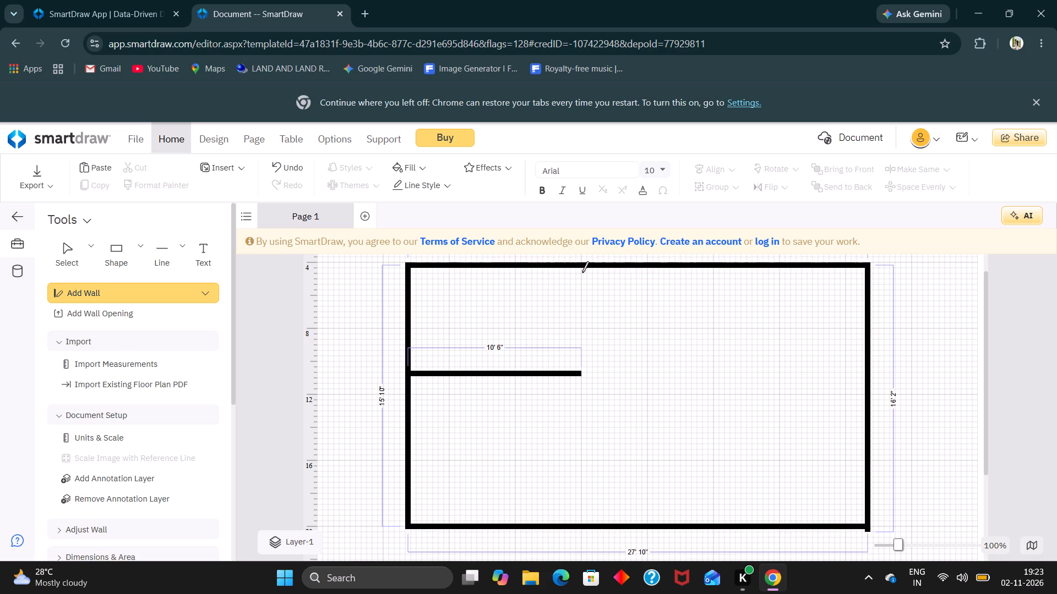
Draw an interior wall about 6' 7" long from the top wall down to the end of the 10' 6" wall.
left_click_drag(580, 271, 578, 375)
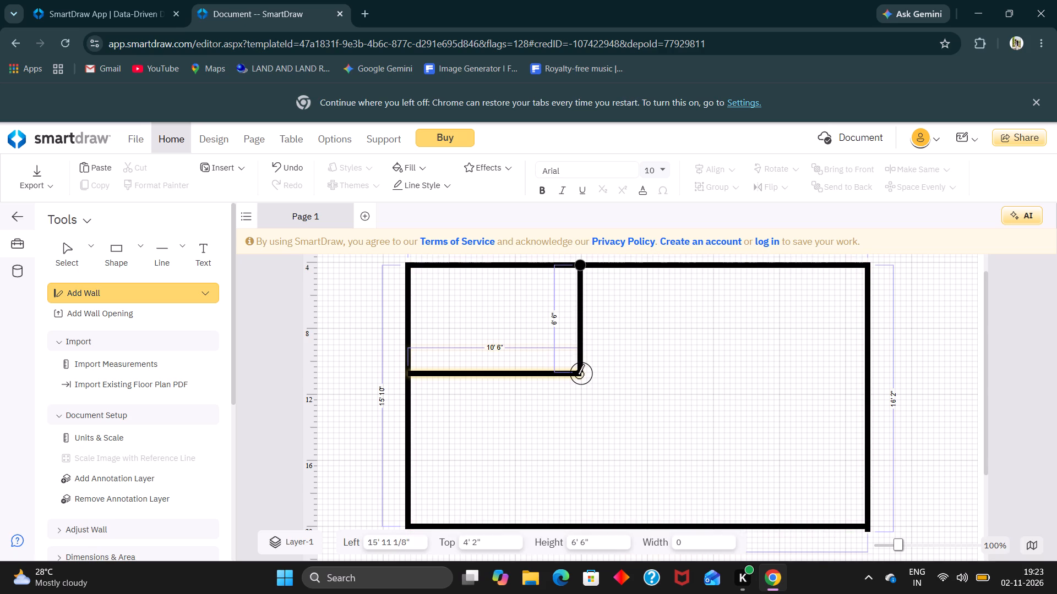
left_click_drag(578, 375, 574, 381)
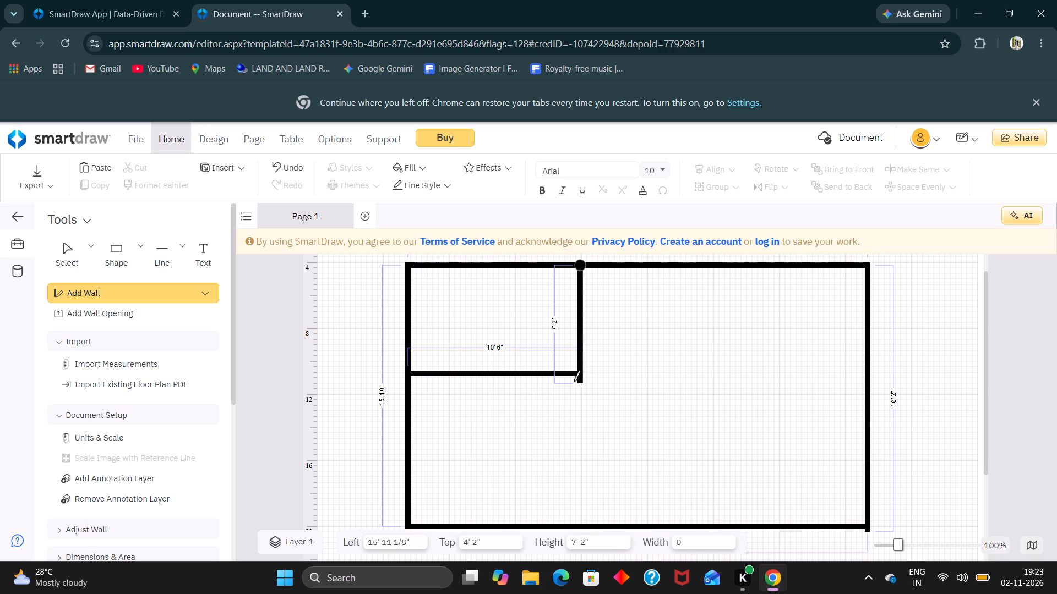
left_click_drag(574, 381, 578, 360)
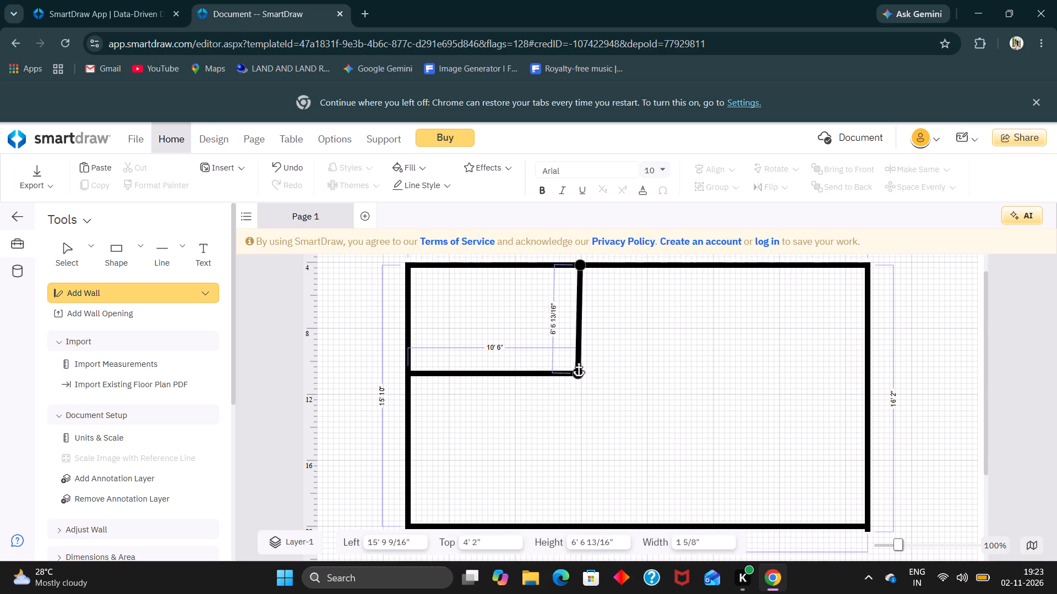
left_click_drag(578, 360, 580, 366)
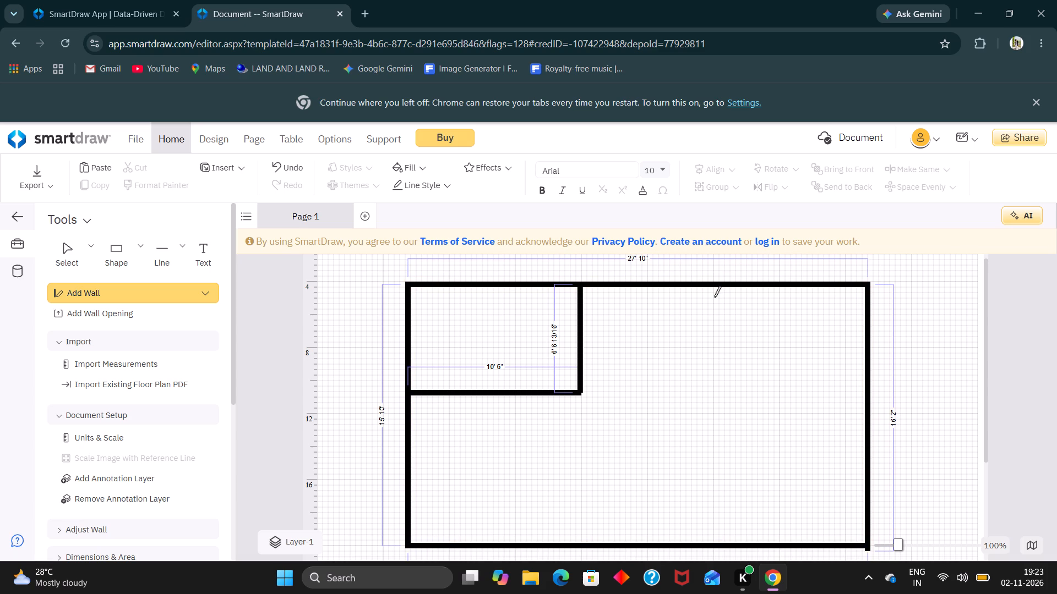
Draw a partition wall about 15' 6" long from the top outer wall down to the bottom wall, in the right part of the room.
left_click_drag(714, 294, 716, 339)
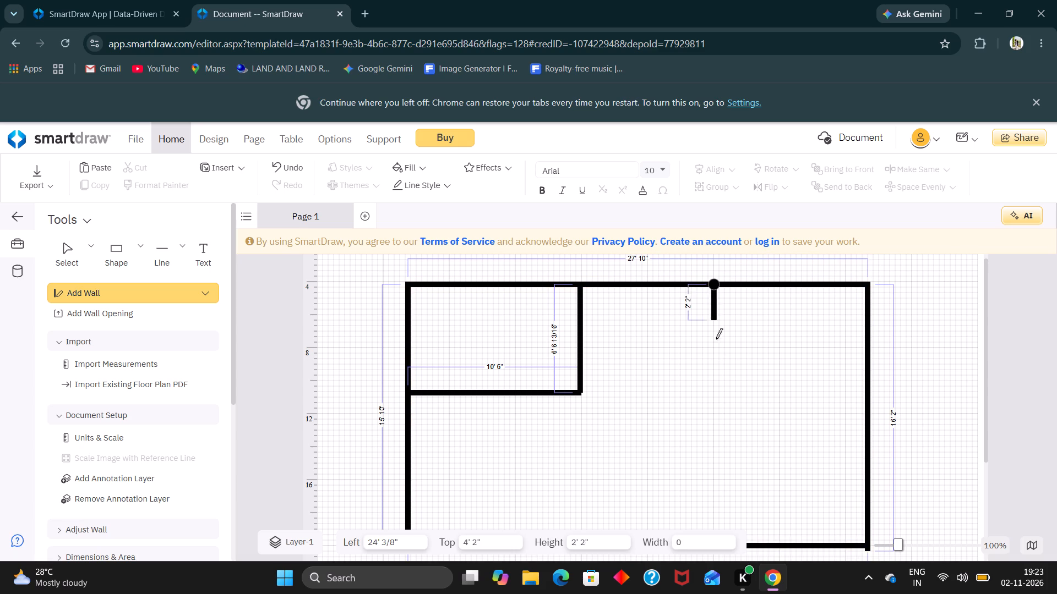
left_click_drag(716, 339, 705, 447)
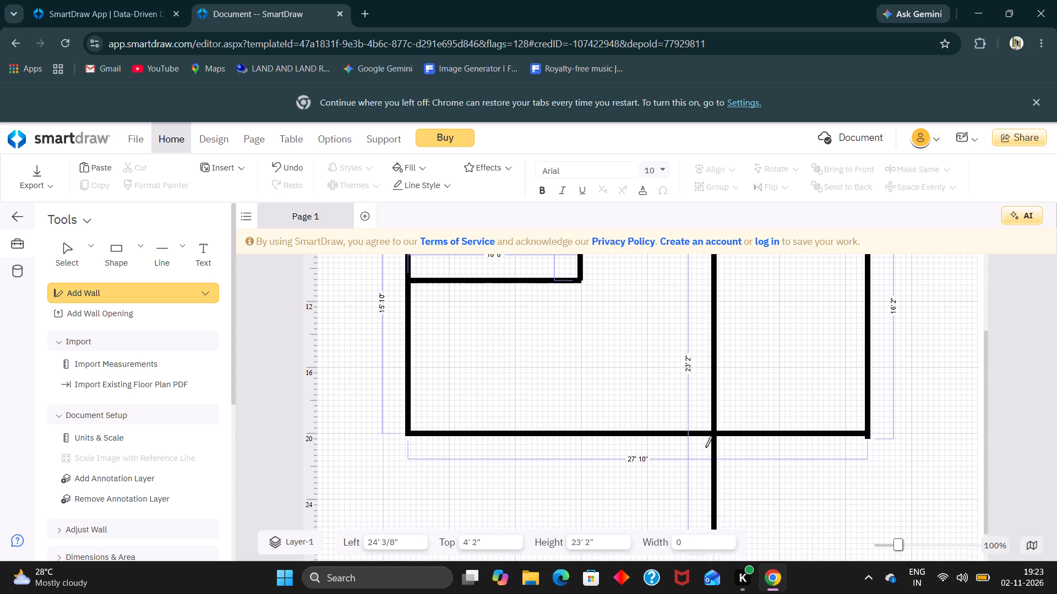
left_click_drag(705, 447, 720, 431)
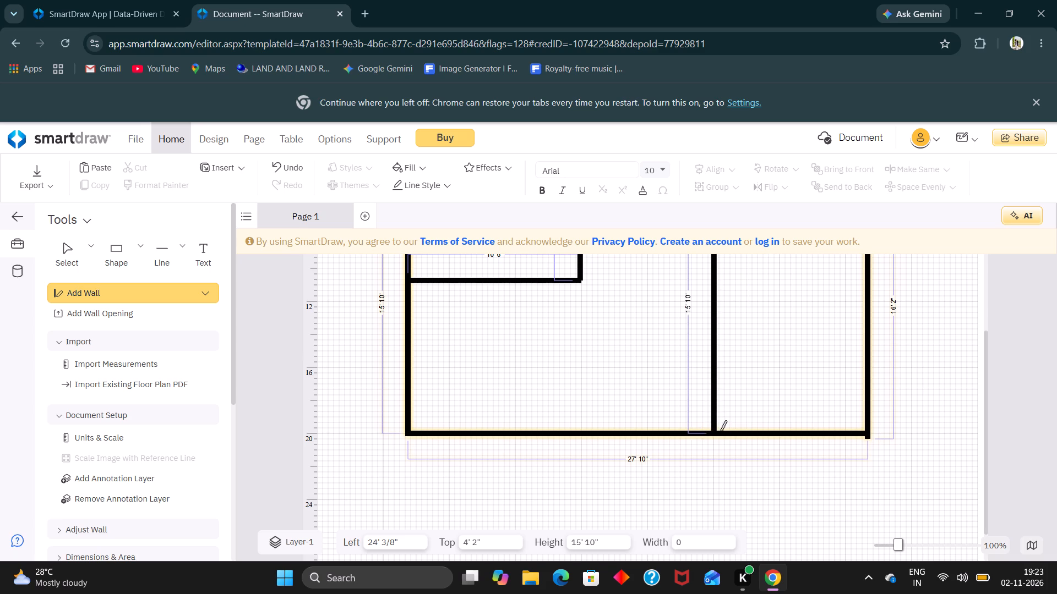
left_click_drag(720, 431, 723, 430)
left_click(723, 430)
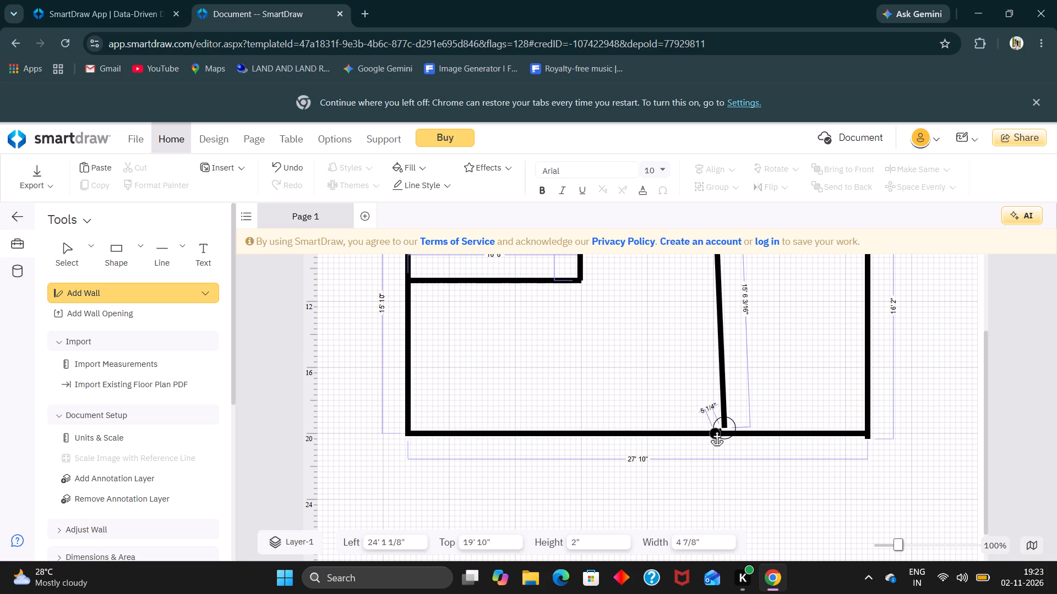
Undo the stray diagonal wall segment that starts at the lower end of the 15' 6" partition wall.
left_click(269, 168)
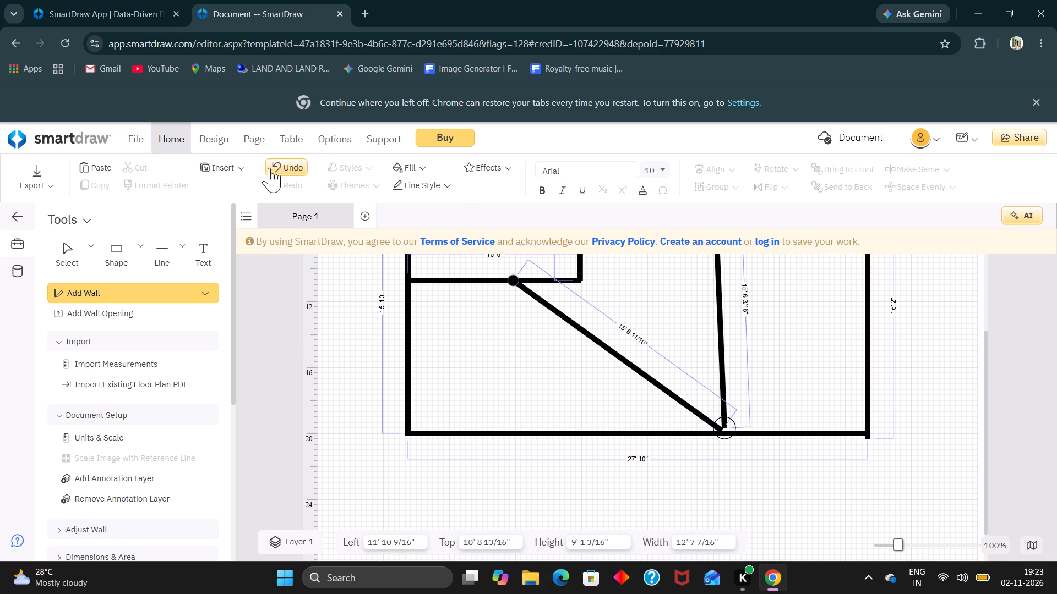
left_click(269, 168)
left_click(650, 380)
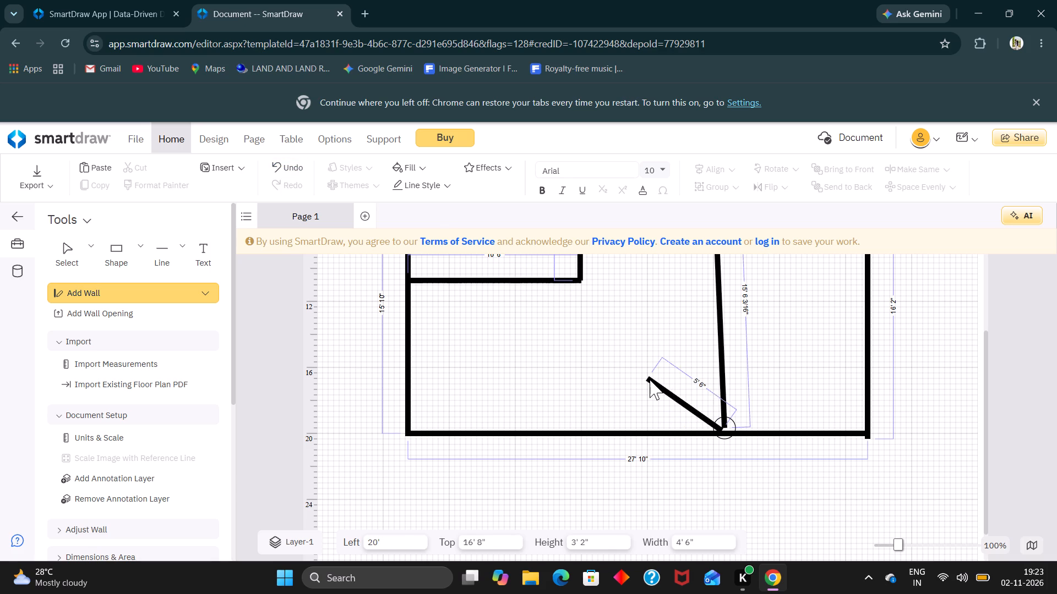
left_click(272, 170)
left_click(272, 170)
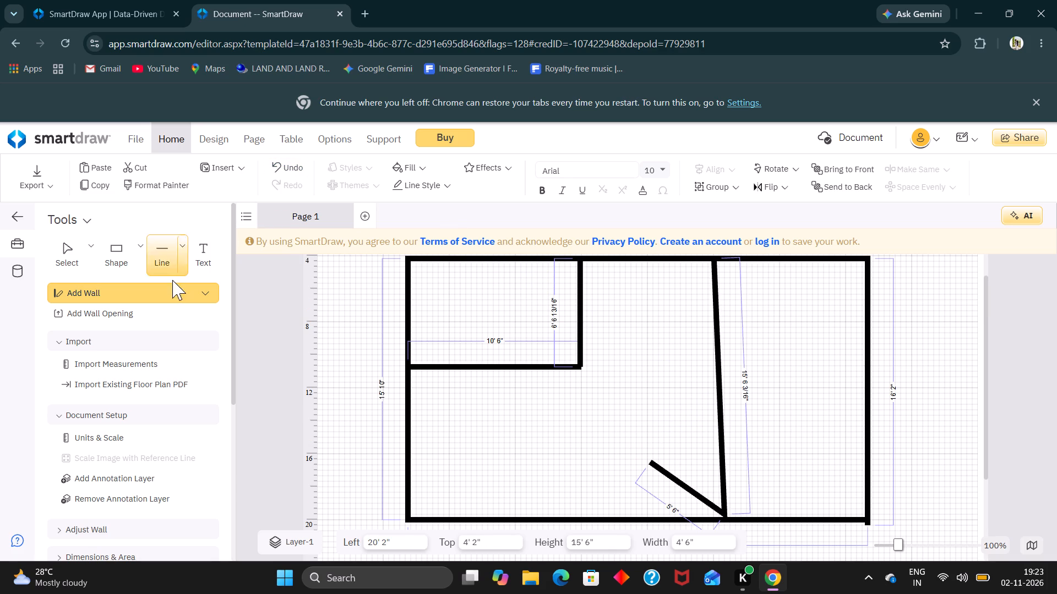
left_click(73, 262)
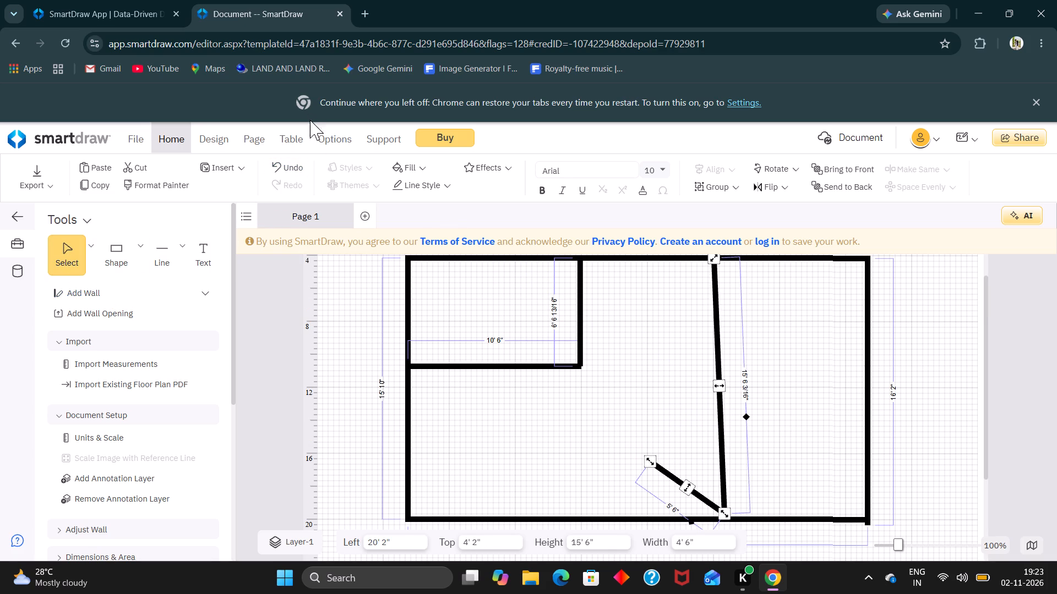
left_click(280, 160)
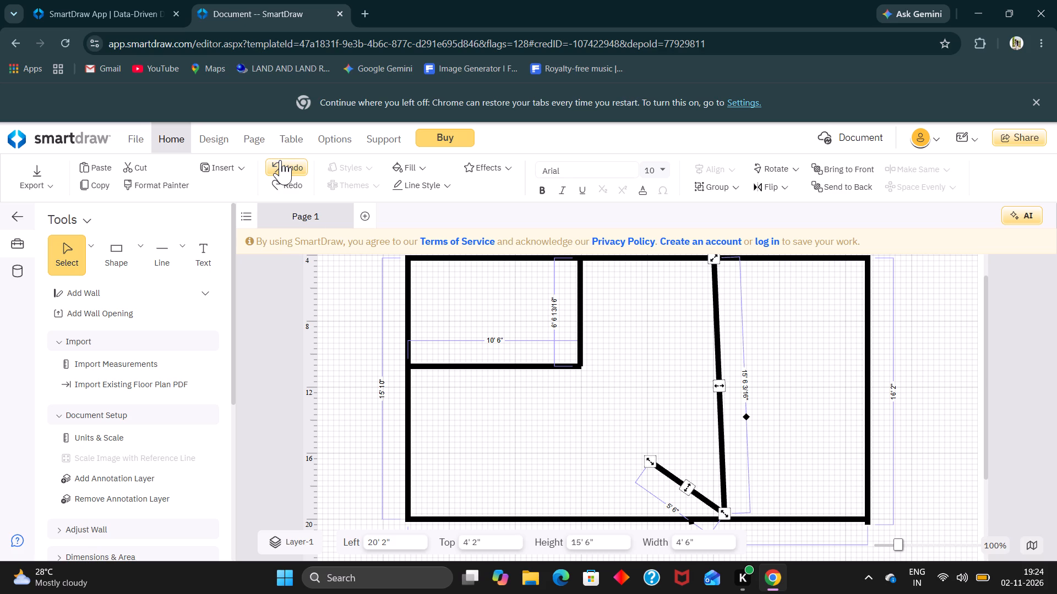
left_click(248, 349)
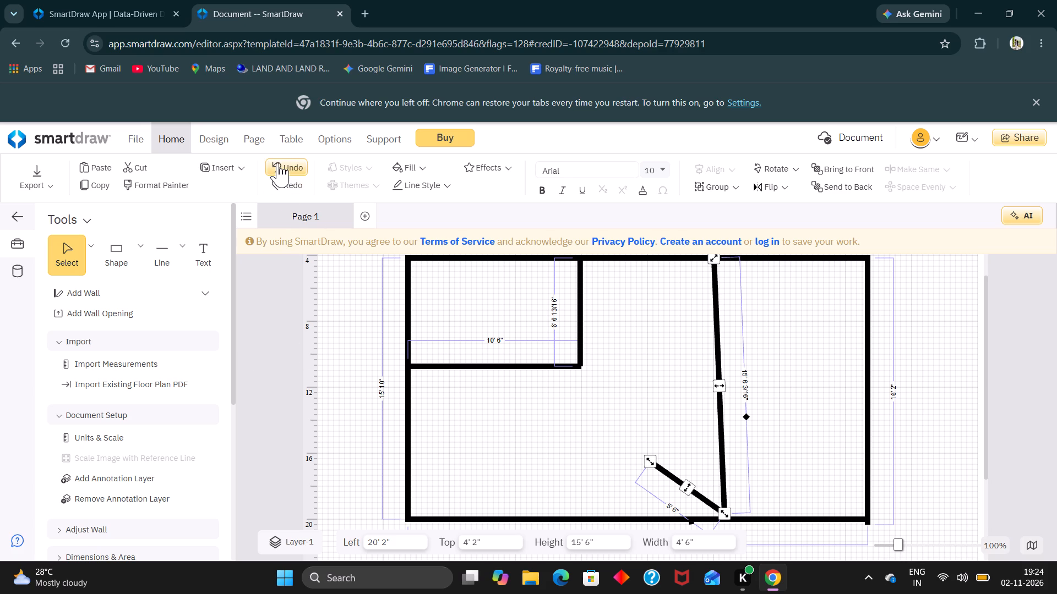
left_click(277, 163)
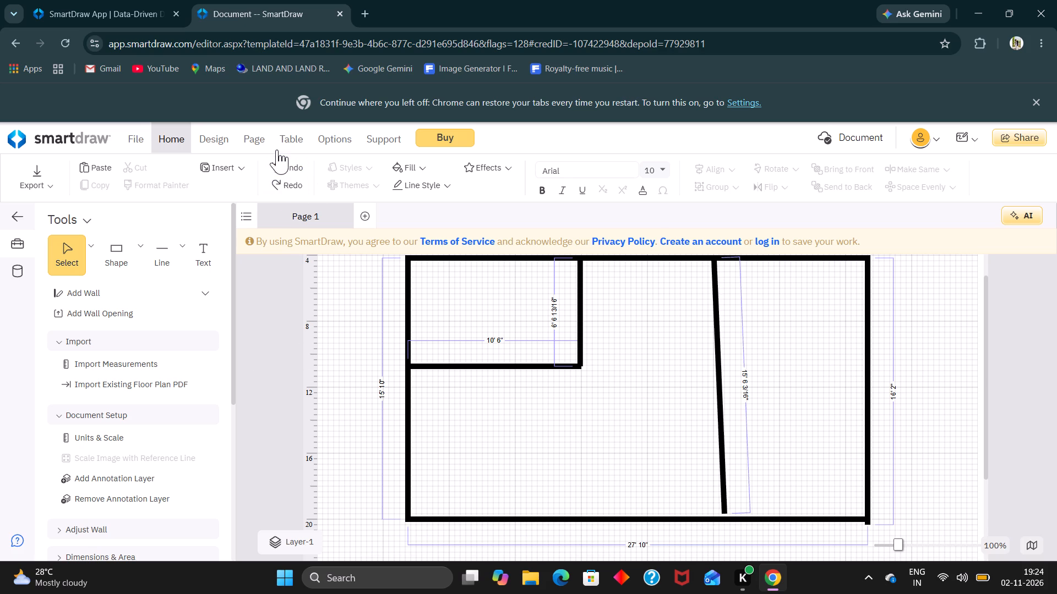
Rotate the slanted 15' 6" partition wall to 270° so it stands vertical.
left_click(724, 443)
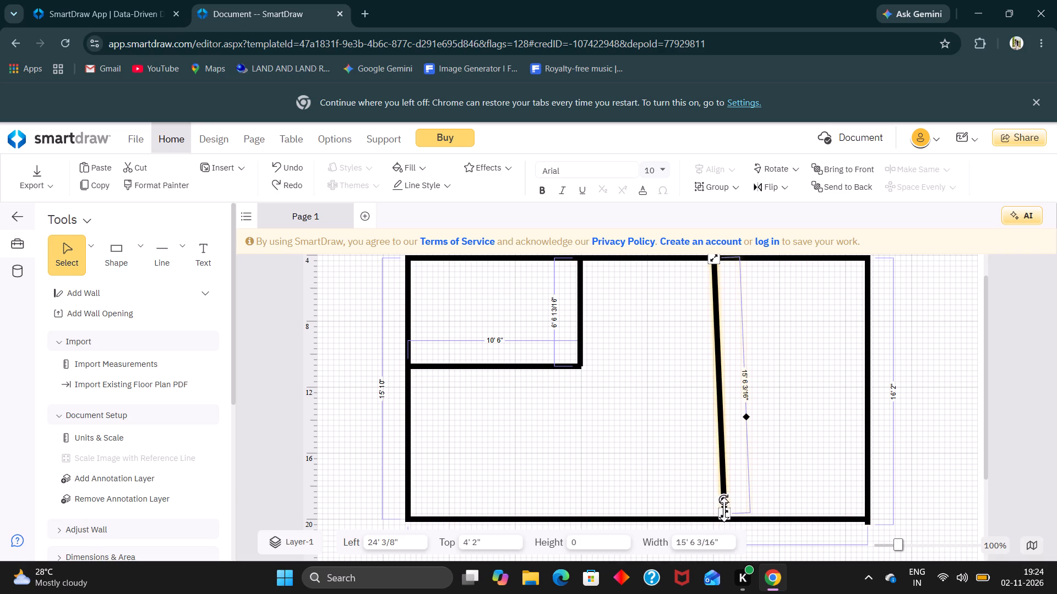
left_click_drag(723, 503, 715, 503)
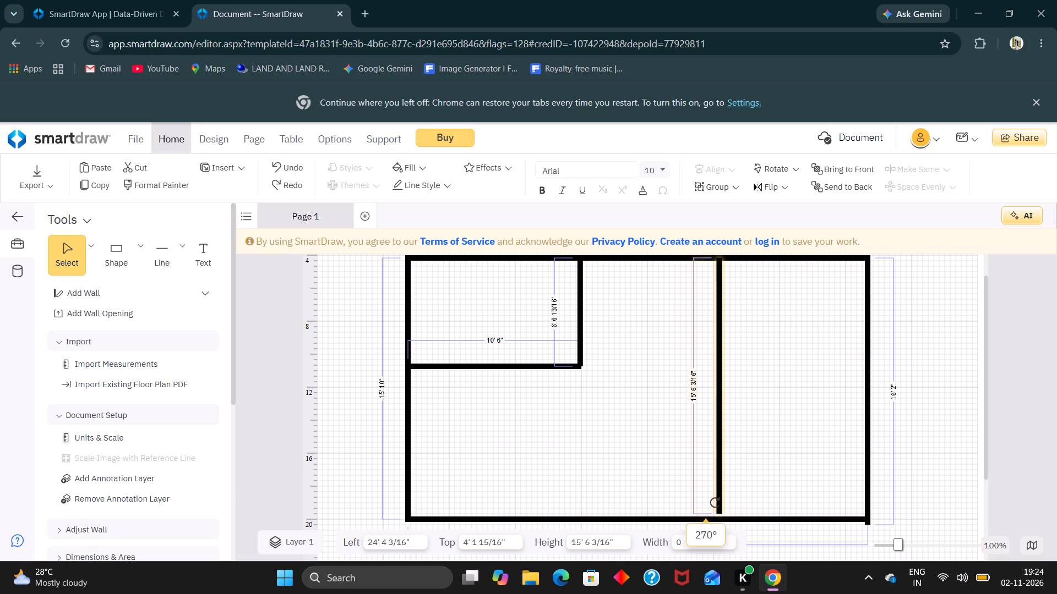
left_click_drag(715, 503, 718, 503)
left_click(577, 439)
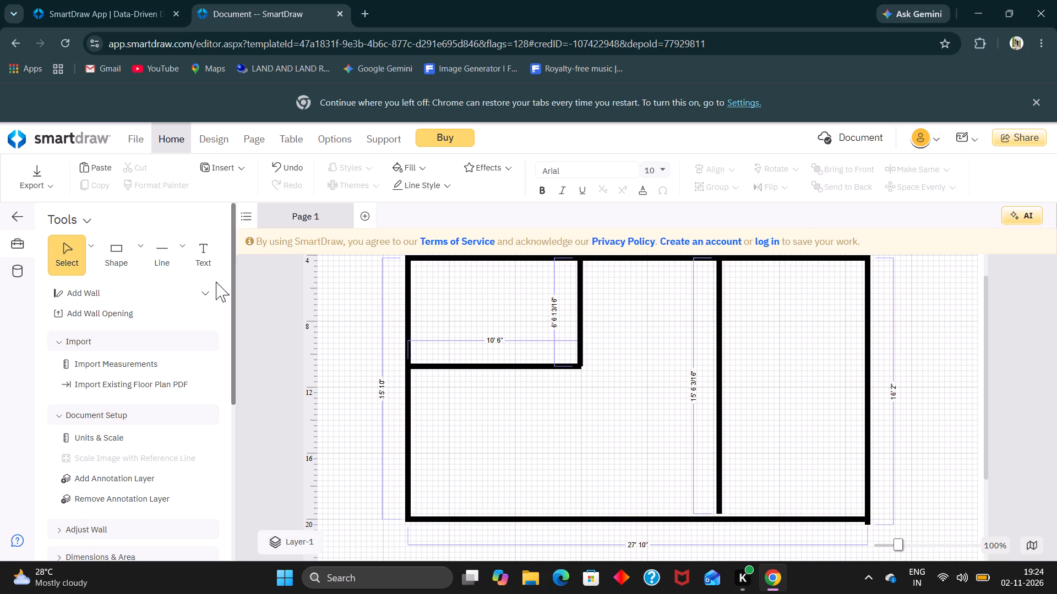
Expand the Doors & Windows symbol library and select the door symbol whose swing arc curves down to the right.
scroll(98, 404, "down", 1)
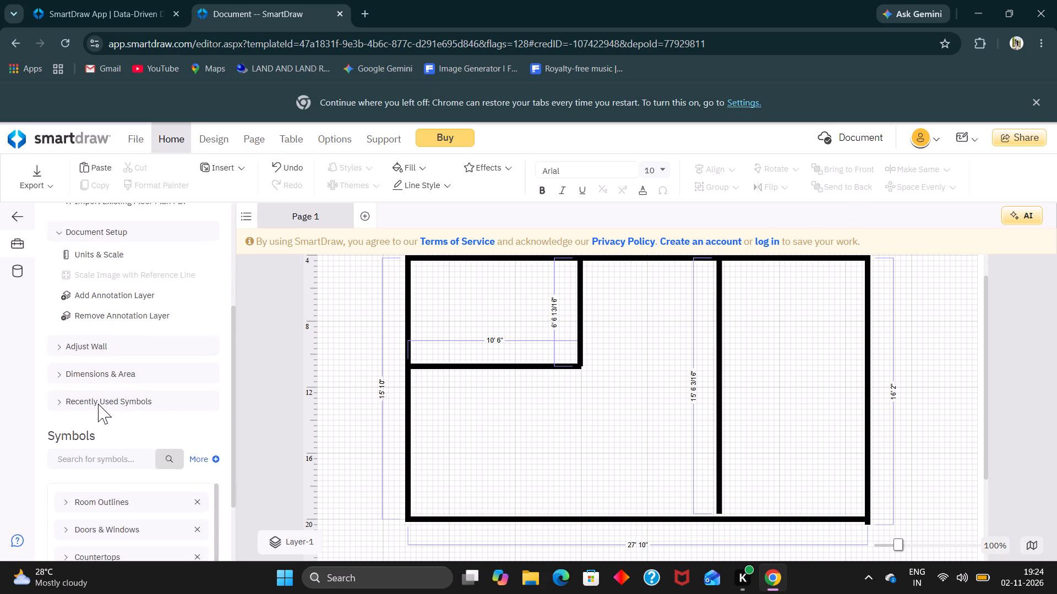
scroll(98, 404, "down", 2)
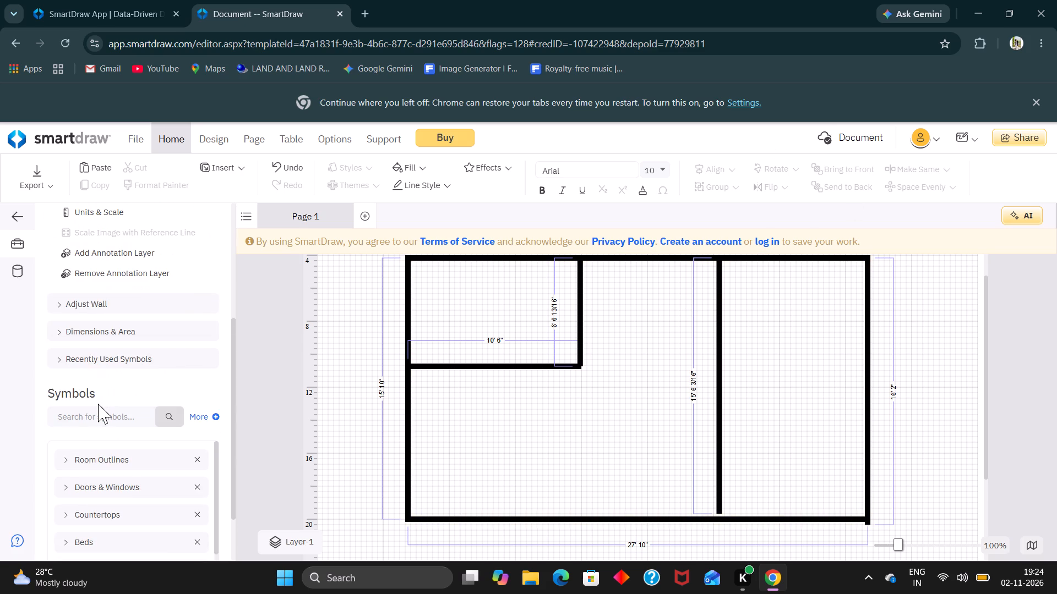
scroll(98, 404, "down", 3)
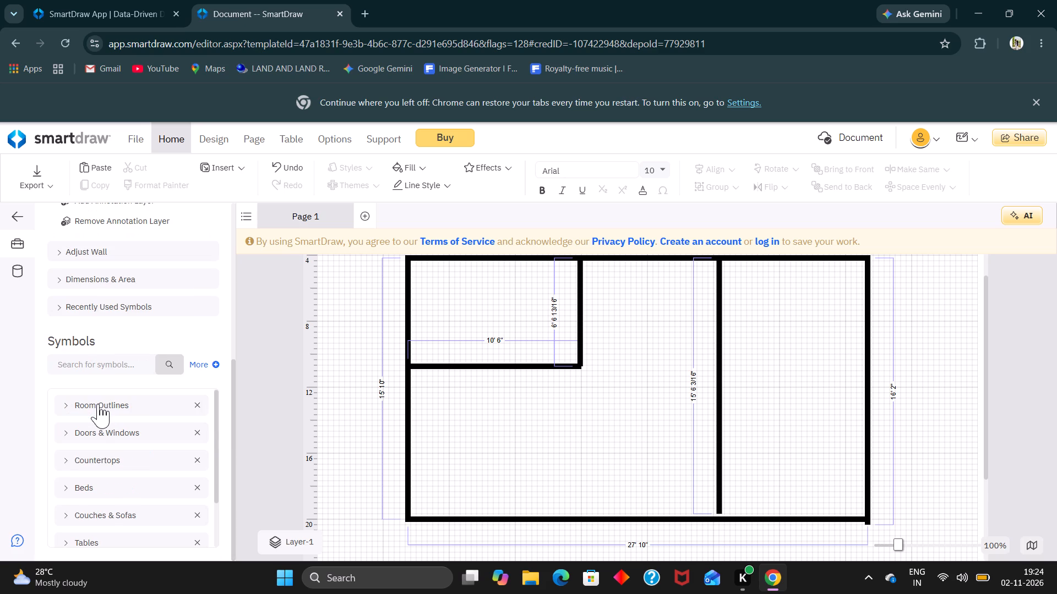
scroll(121, 512, "down", 2)
scroll(120, 437, "down", 4)
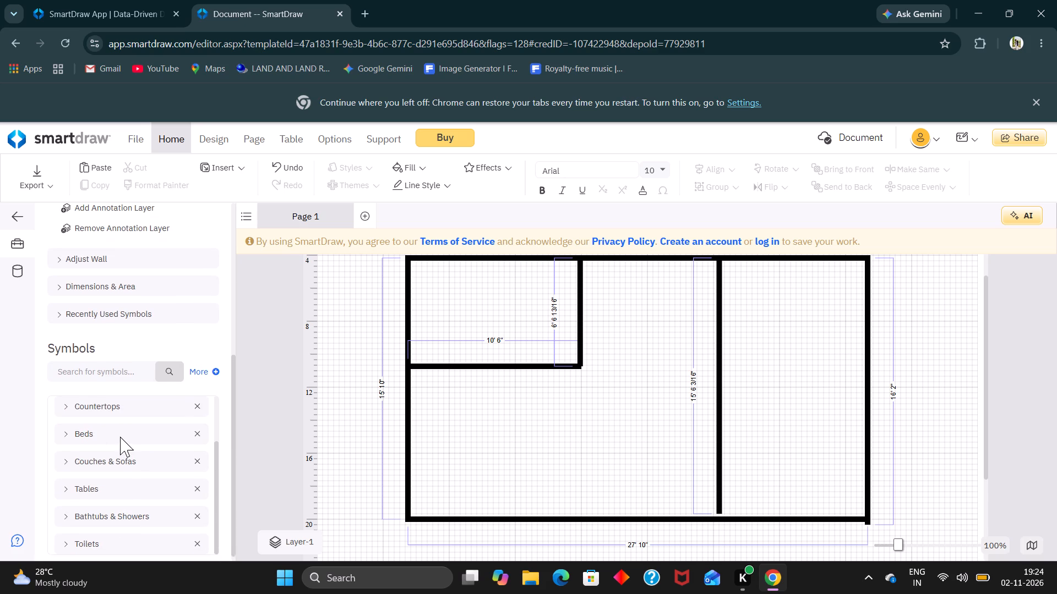
scroll(120, 437, "down", 7)
scroll(120, 437, "up", 2)
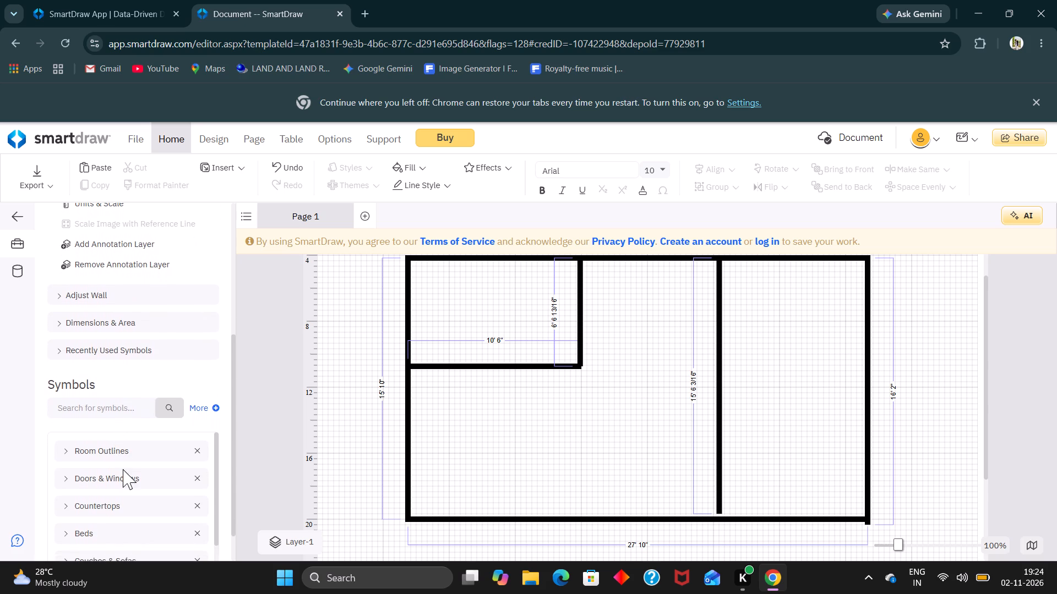
left_click(122, 480)
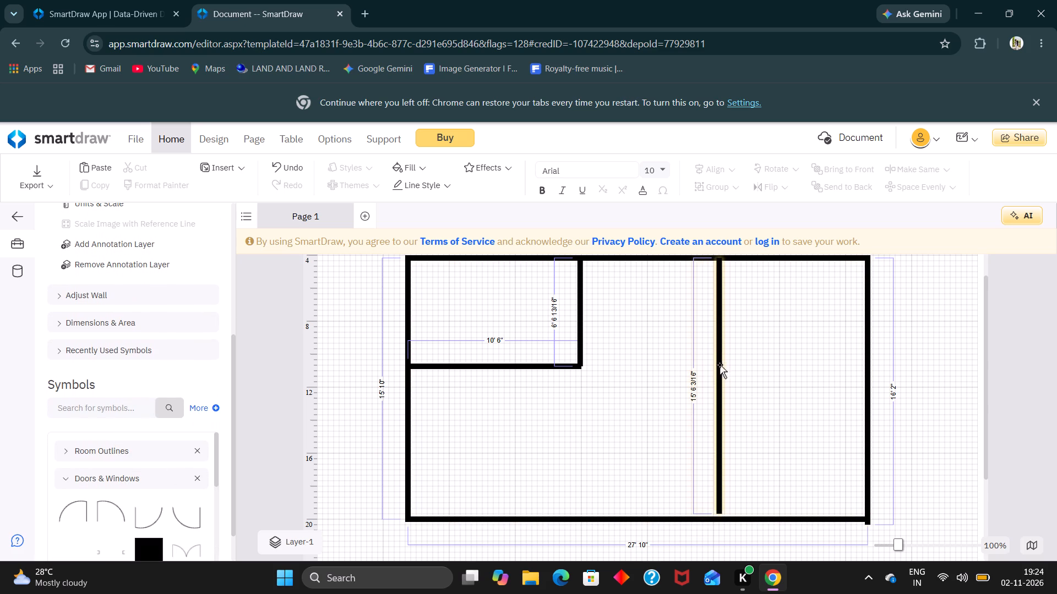
scroll(133, 395, "down", 2)
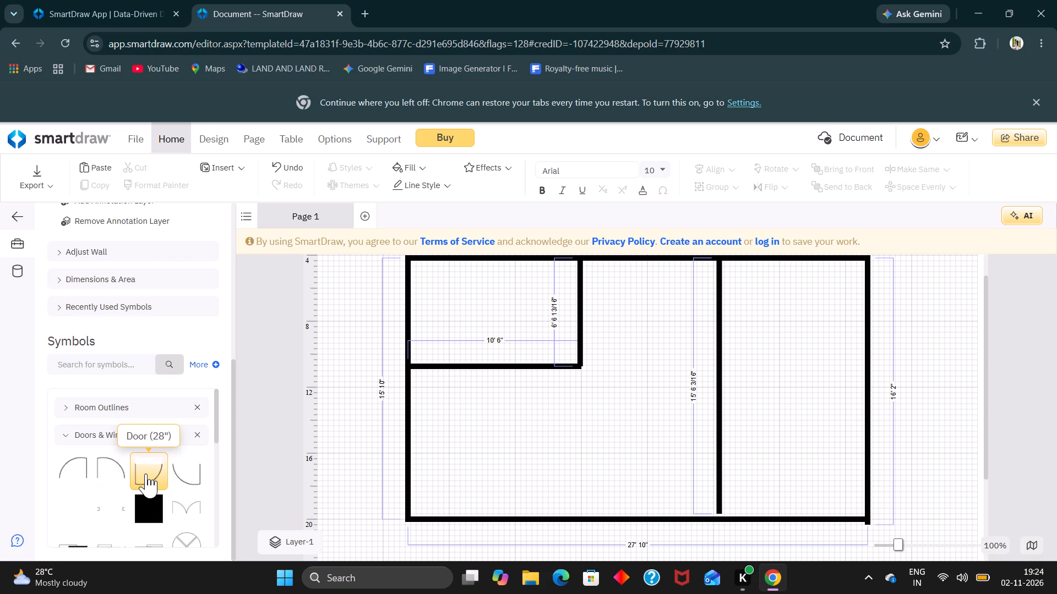
left_click(113, 467)
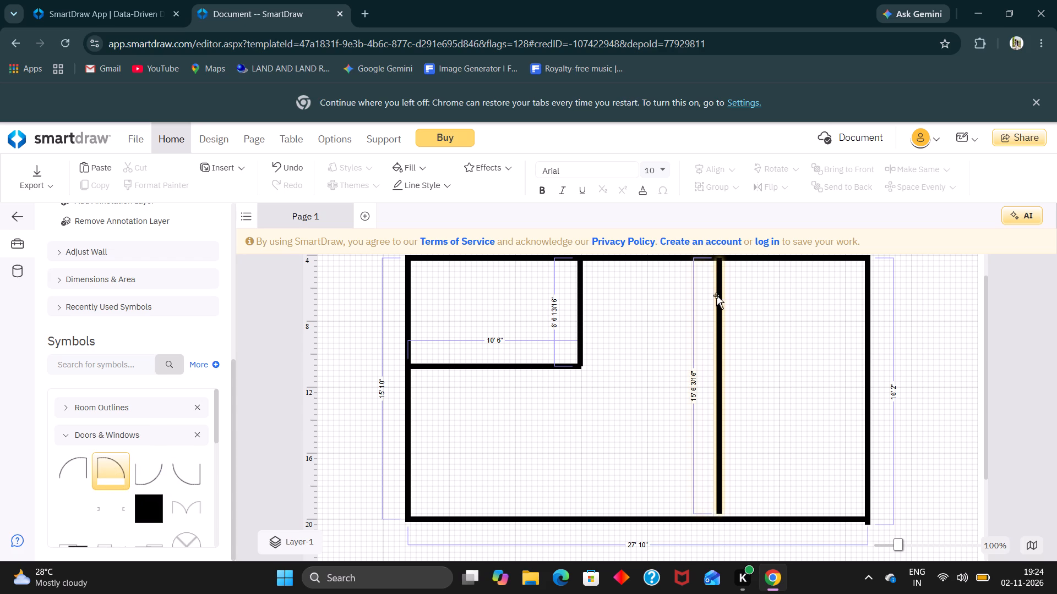
Move the vertical partition wall to 23' 11" from the page's left and 4' 2" from its top, against the top outer wall.
left_click_drag(721, 290, 732, 384)
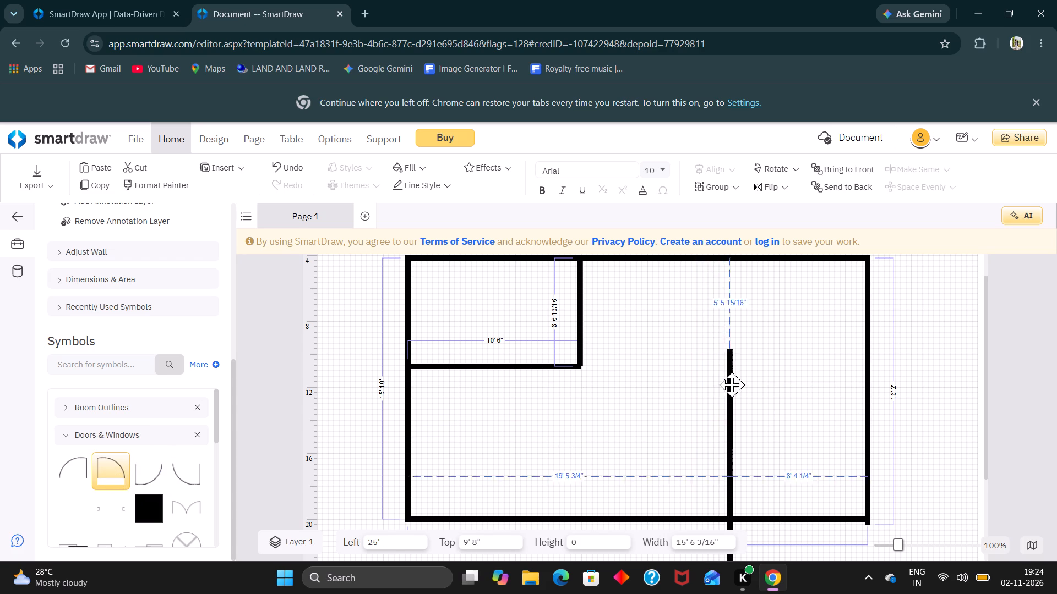
left_click_drag(732, 384, 713, 291)
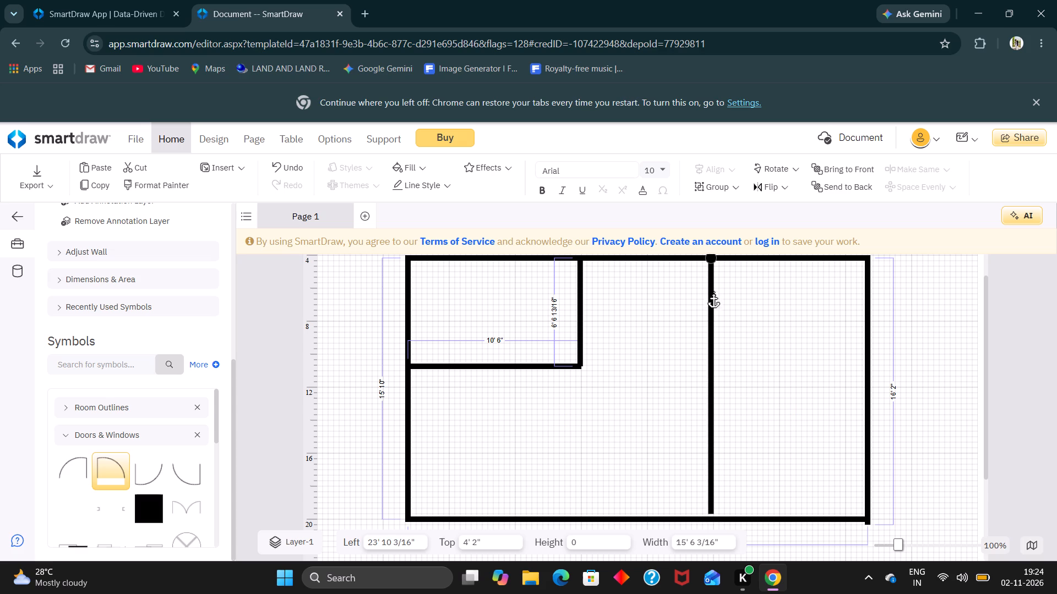
left_click_drag(713, 291, 713, 294)
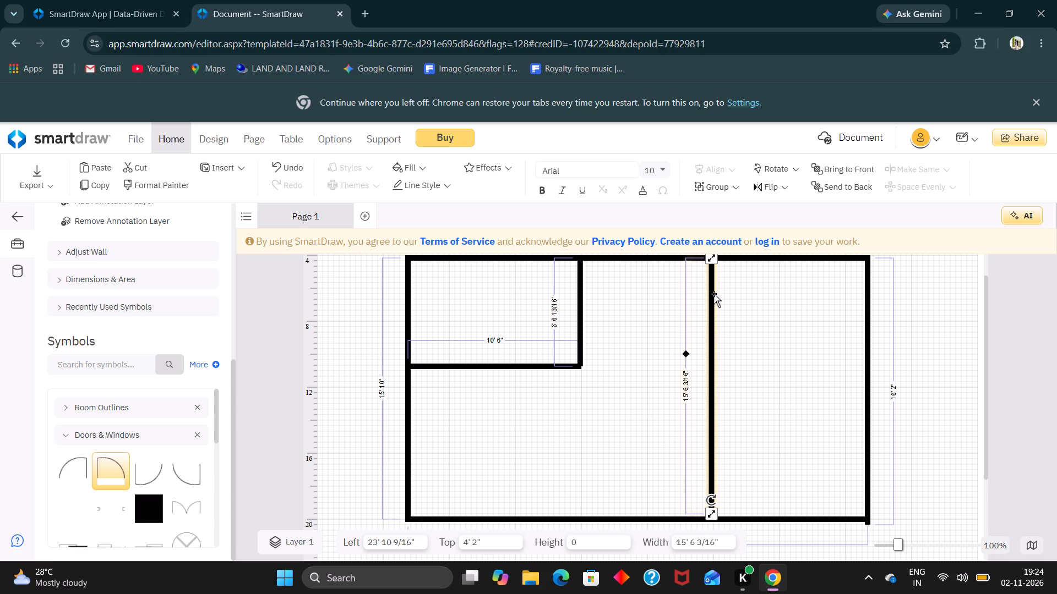
left_click(623, 485)
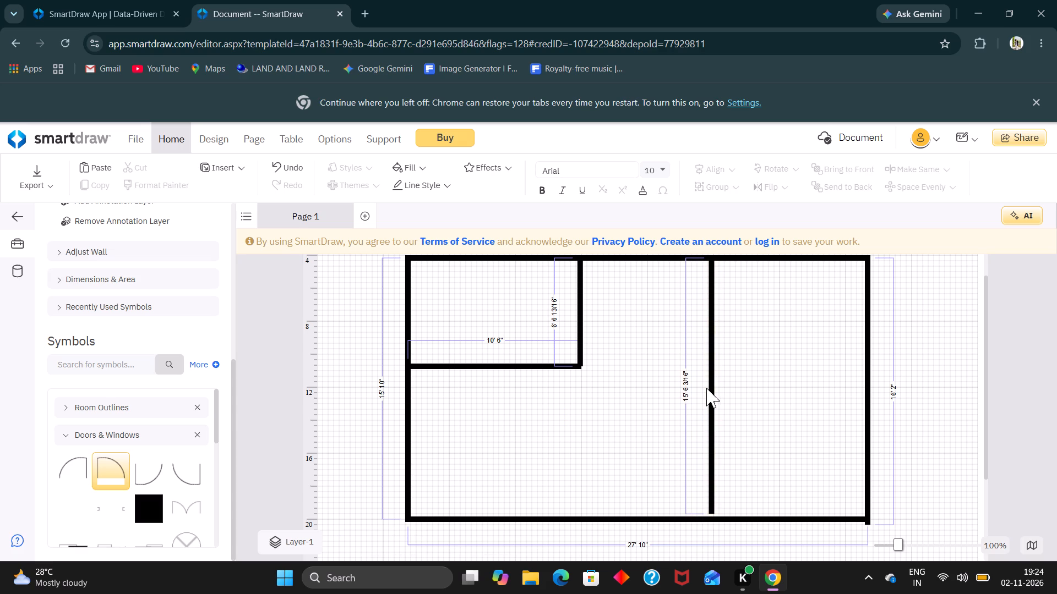
left_click_drag(709, 392, 709, 406)
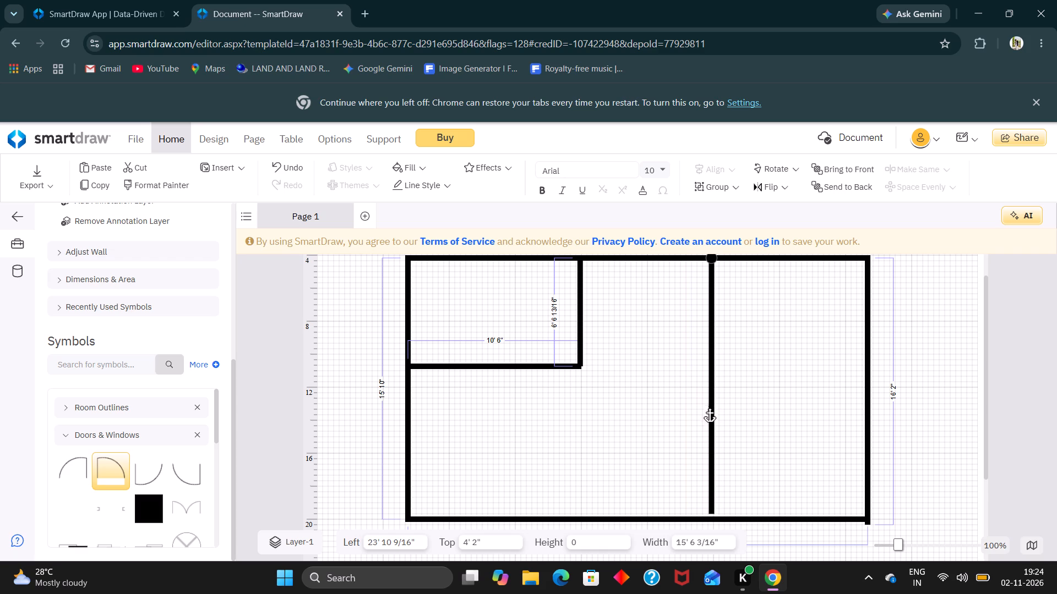
left_click_drag(709, 406, 711, 404)
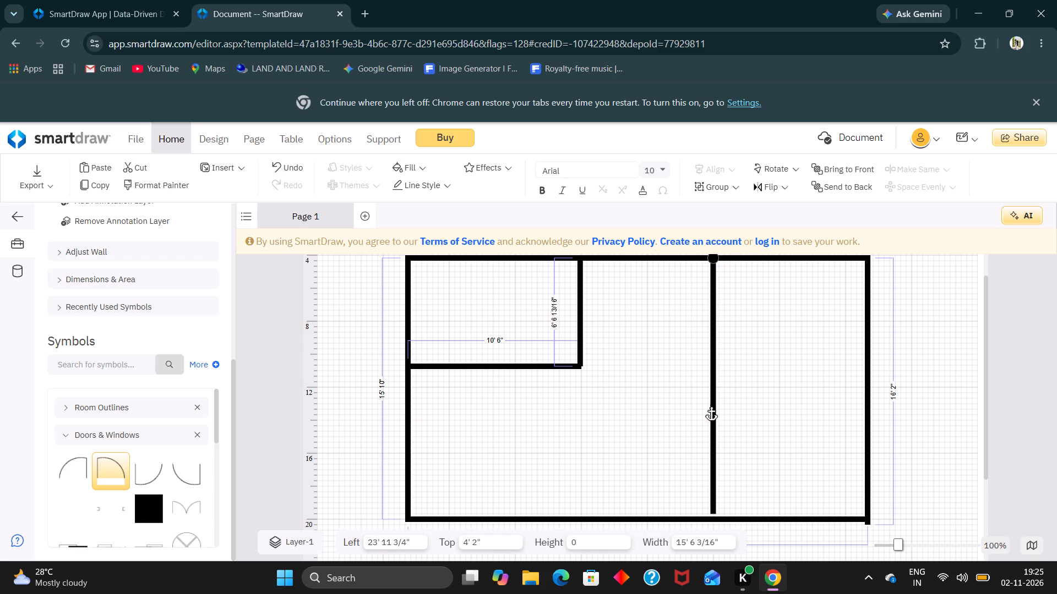
left_click_drag(711, 404, 710, 404)
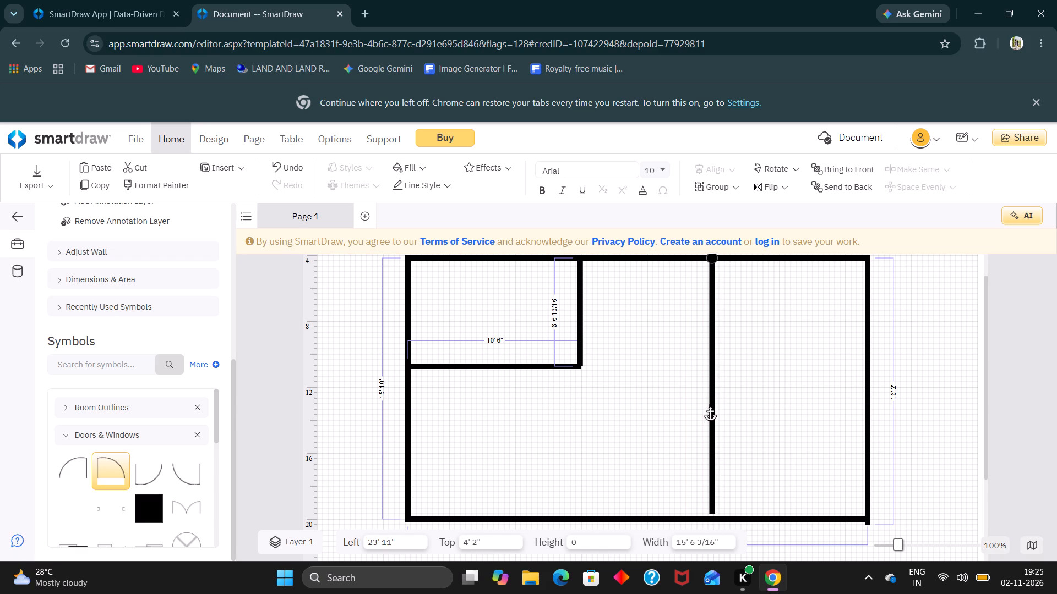
left_click_drag(710, 404, 710, 408)
left_click_drag(710, 408, 710, 405)
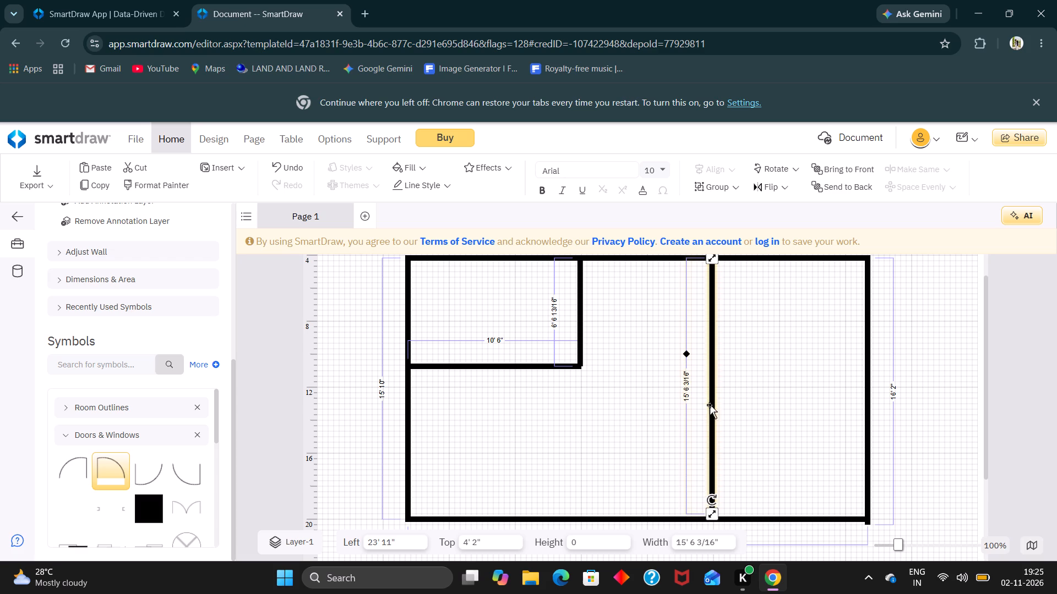
Extend the partition wall's lower end to the bottom outer wall, making it 15' 10" long.
left_click(713, 513)
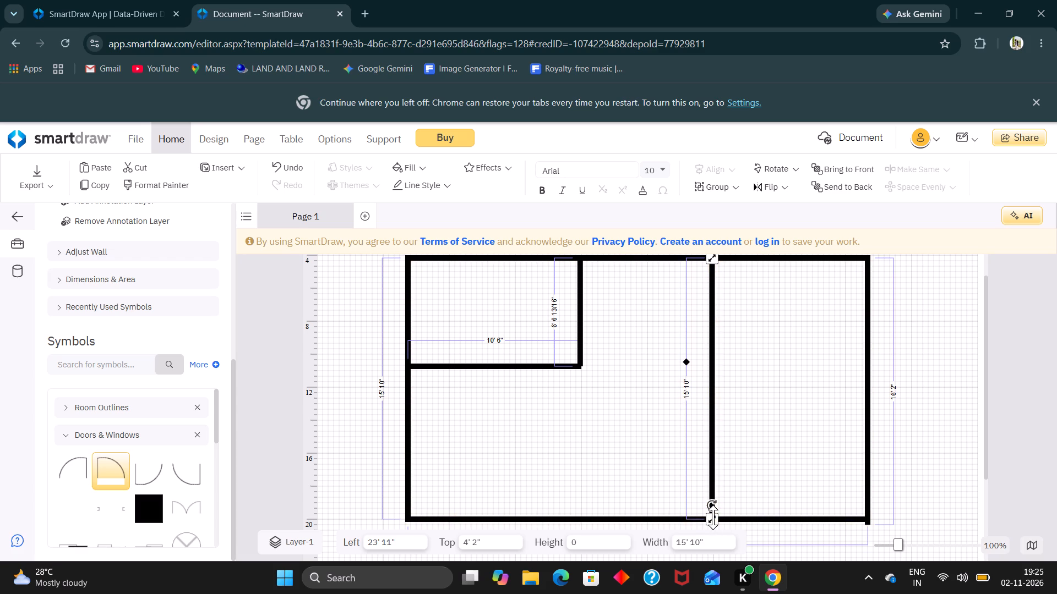
left_click(517, 400)
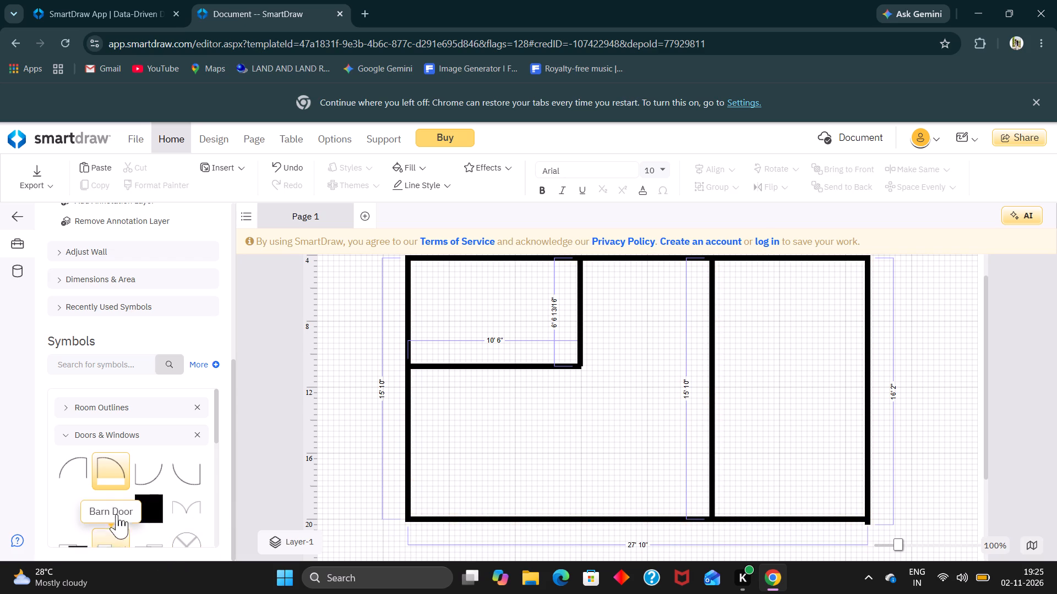
Add a 28" door and place it beside the partition in the right room's upper corner, at Left 288" and Top 52".
left_click(109, 477)
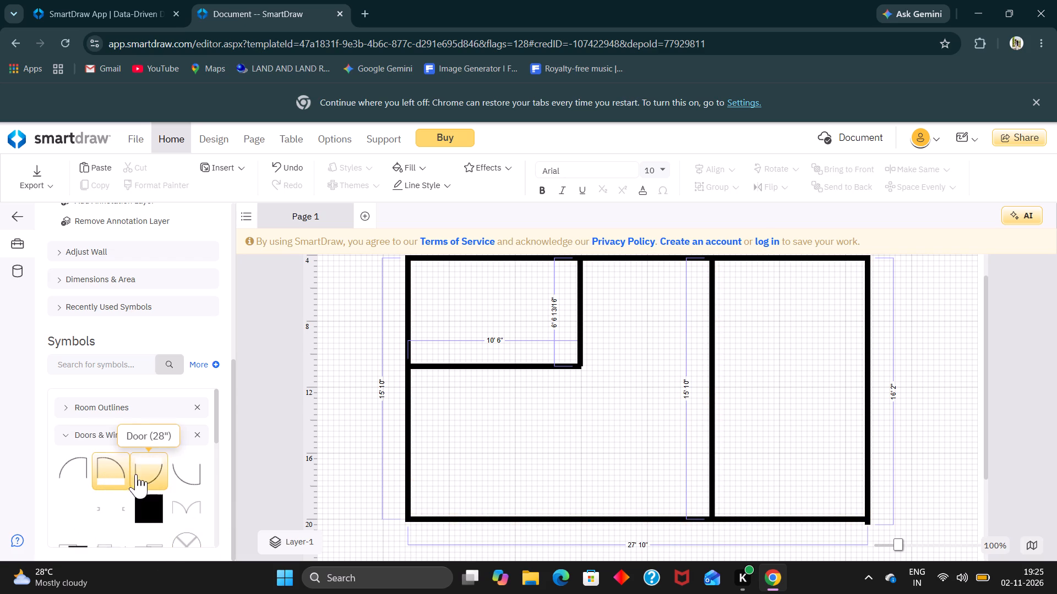
double_click(115, 463)
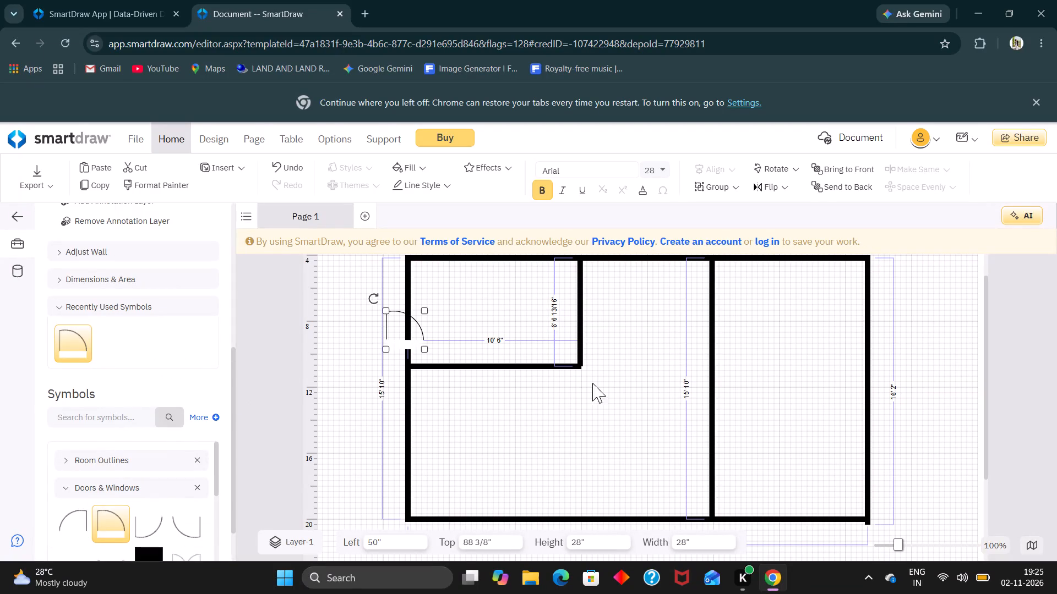
left_click_drag(395, 324, 538, 307)
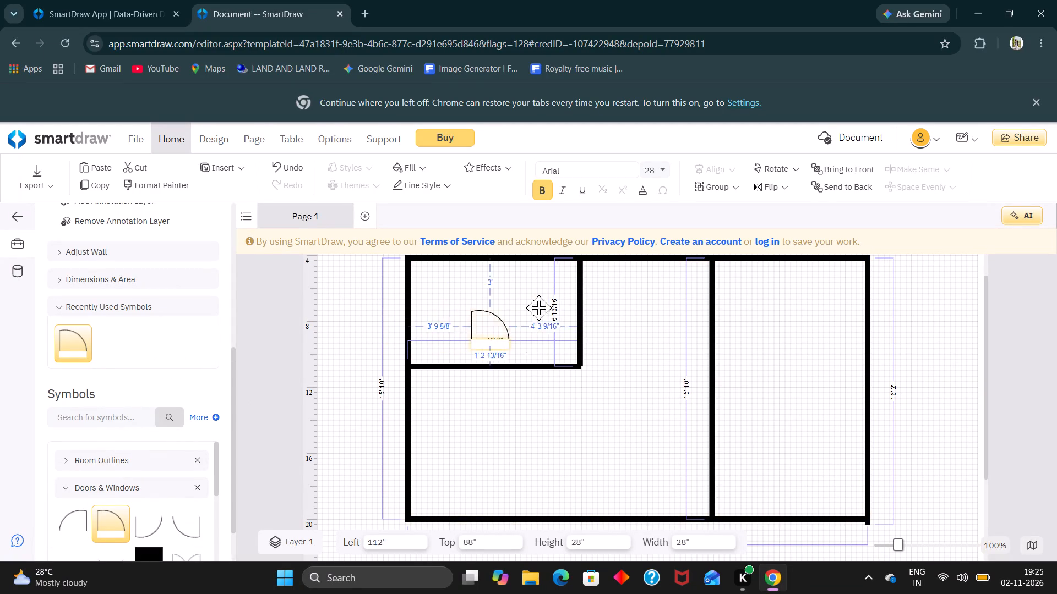
left_click_drag(538, 307, 726, 282)
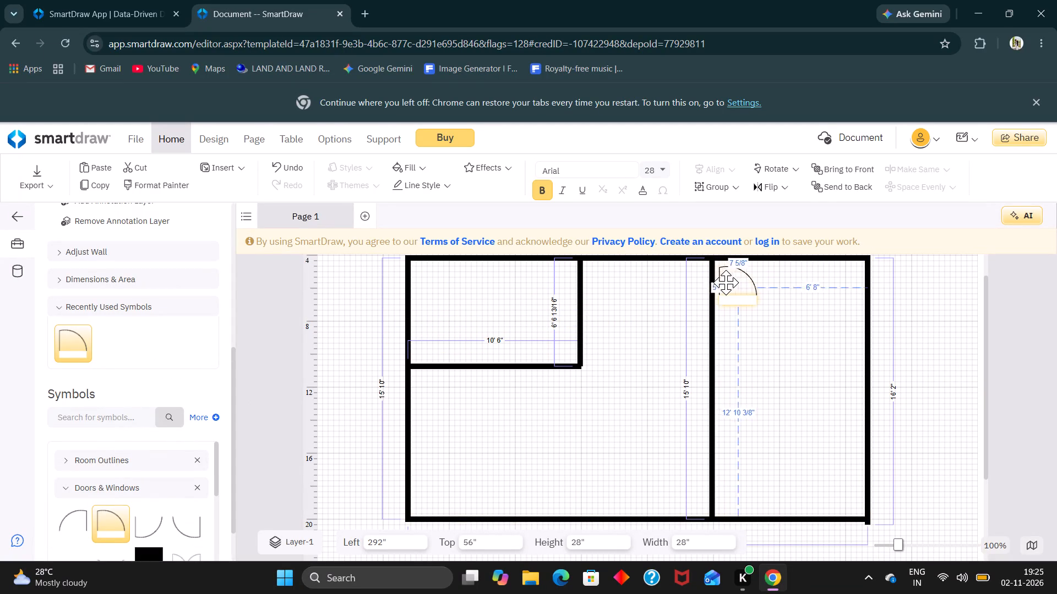
left_click_drag(726, 282, 725, 274)
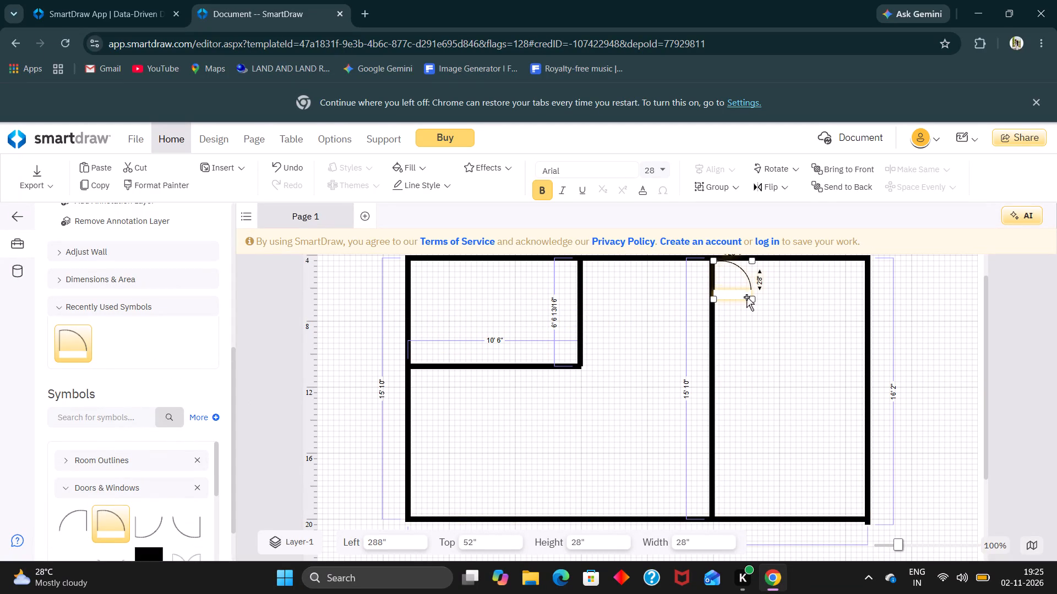
Enlarge the door beside the partition in the right room's upper corner to 32" by 32".
left_click_drag(752, 297, 769, 323)
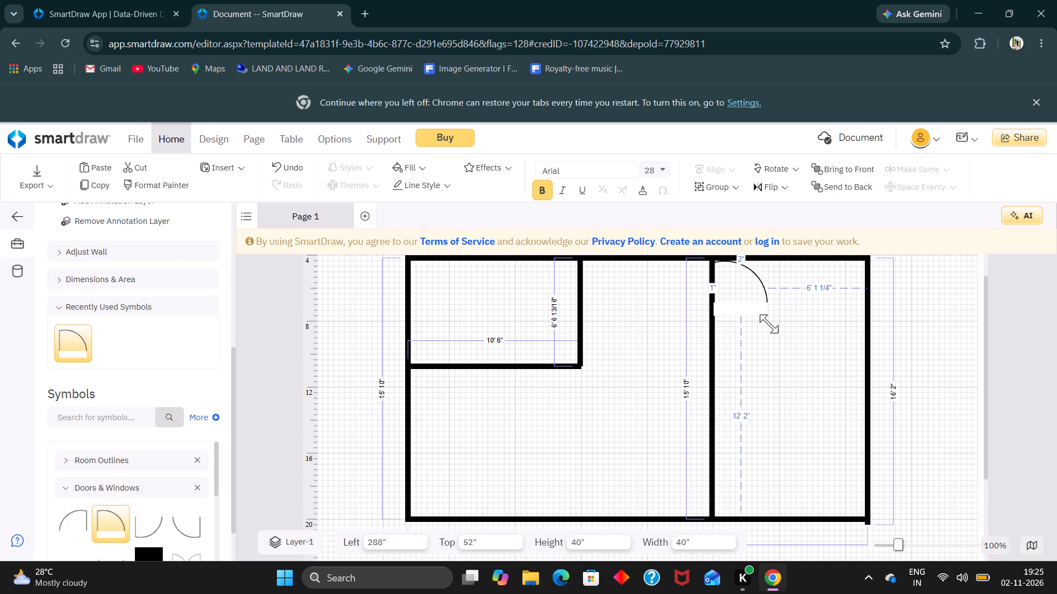
left_click_drag(769, 323, 758, 321)
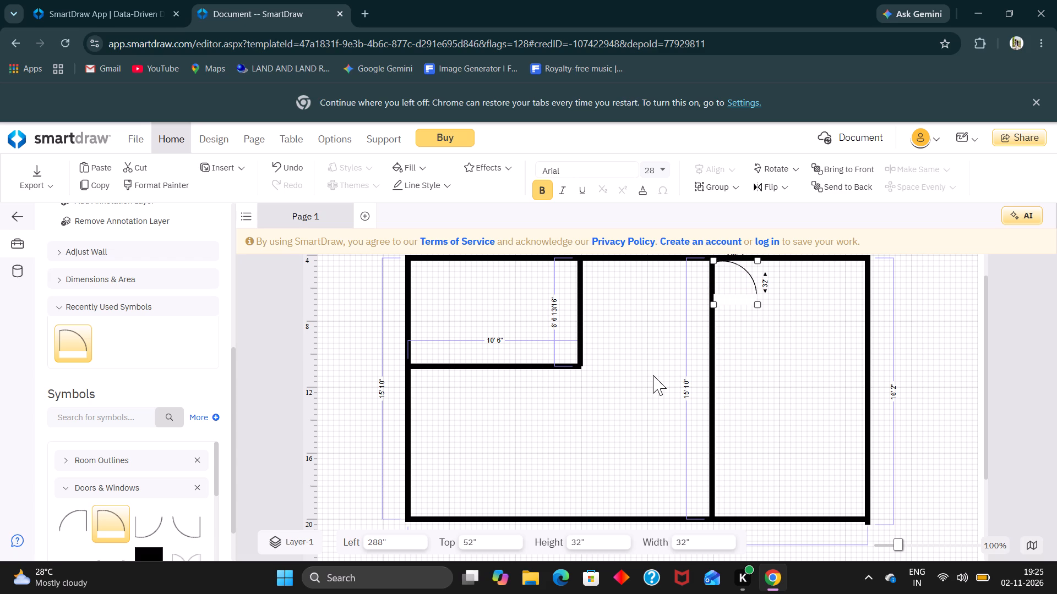
left_click(653, 375)
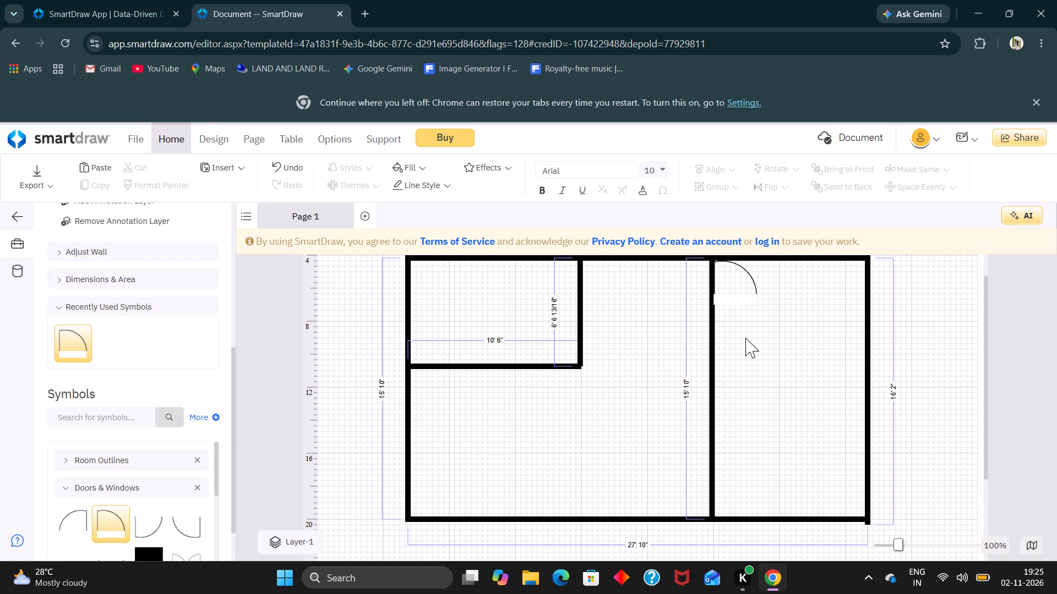
Move the 32" door into the upper-left room's bottom wall, against the left outer wall, at Left 68" and Top 100 15/16".
left_click(742, 299)
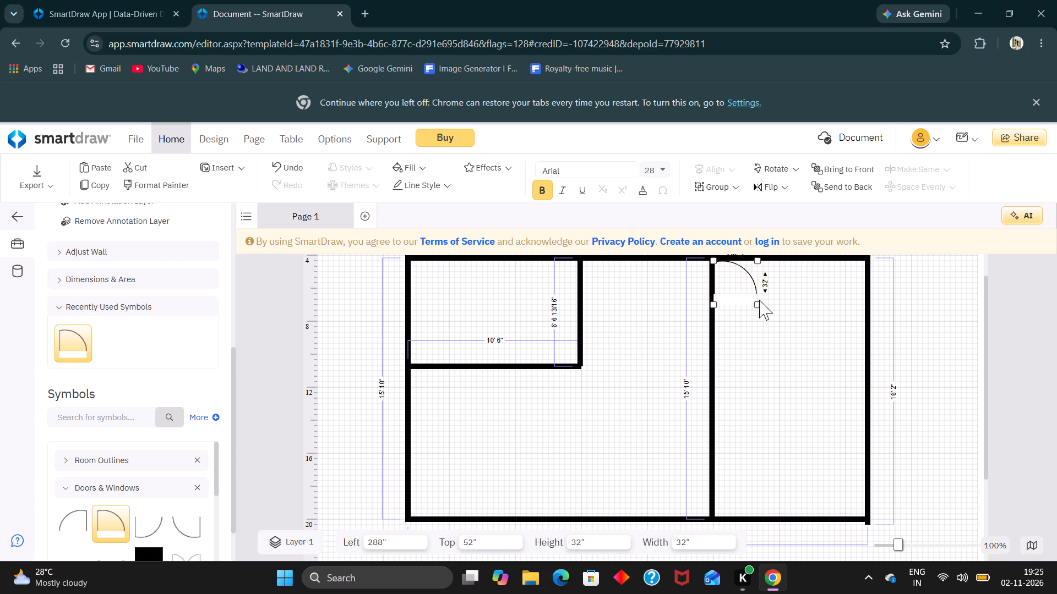
left_click_drag(742, 299, 636, 396)
left_click_drag(636, 396, 450, 359)
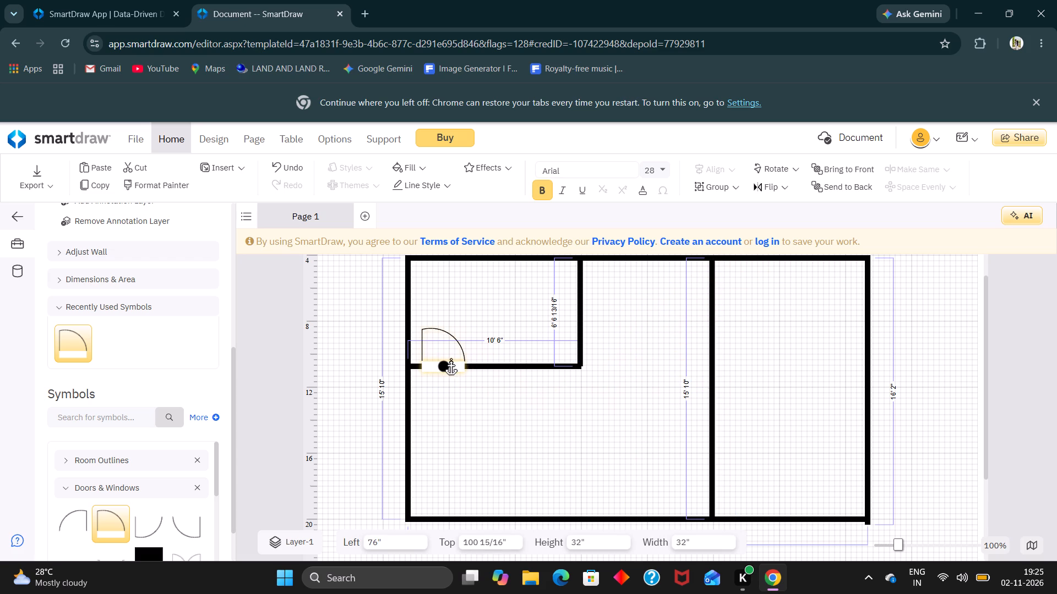
left_click_drag(450, 359, 443, 364)
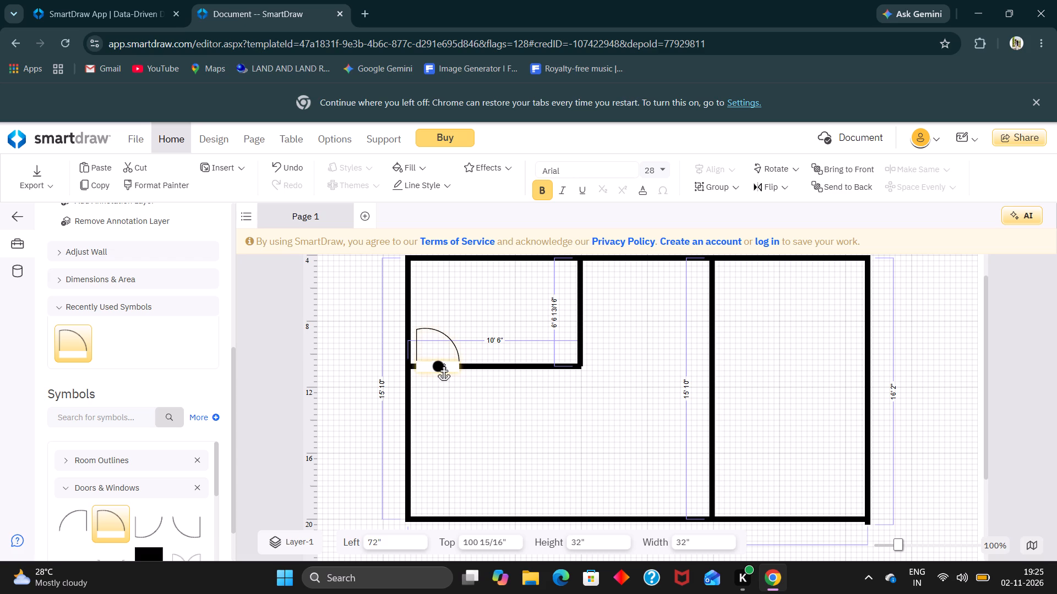
left_click_drag(443, 364, 439, 361)
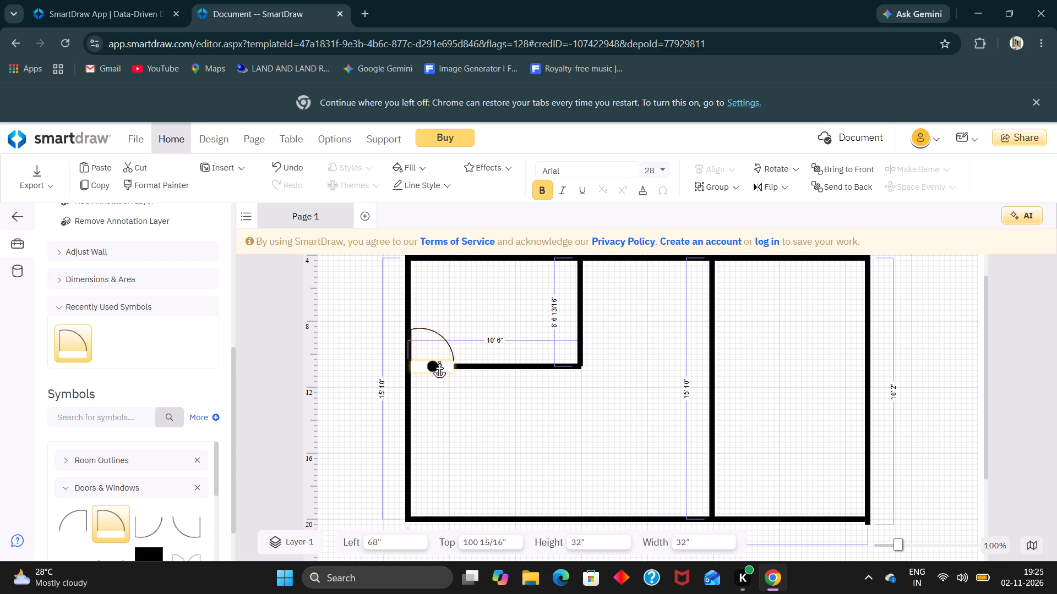
left_click_drag(439, 361, 440, 361)
left_click(464, 488)
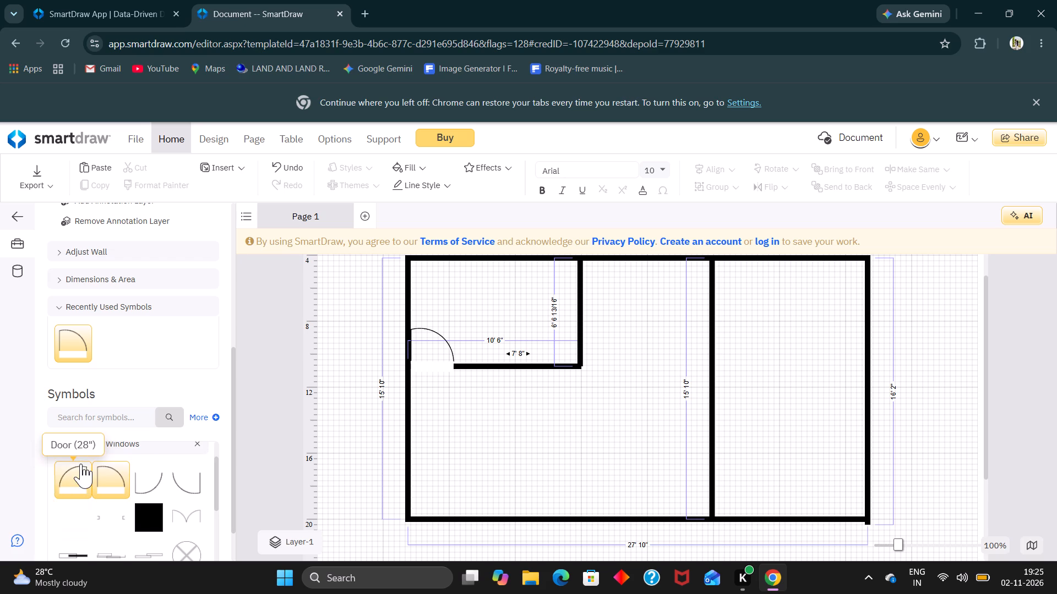
Add a 28" door with a downward swing arc and right-hand leaf, placing it in the middle area at Left 244" and Top 104".
left_click(143, 481)
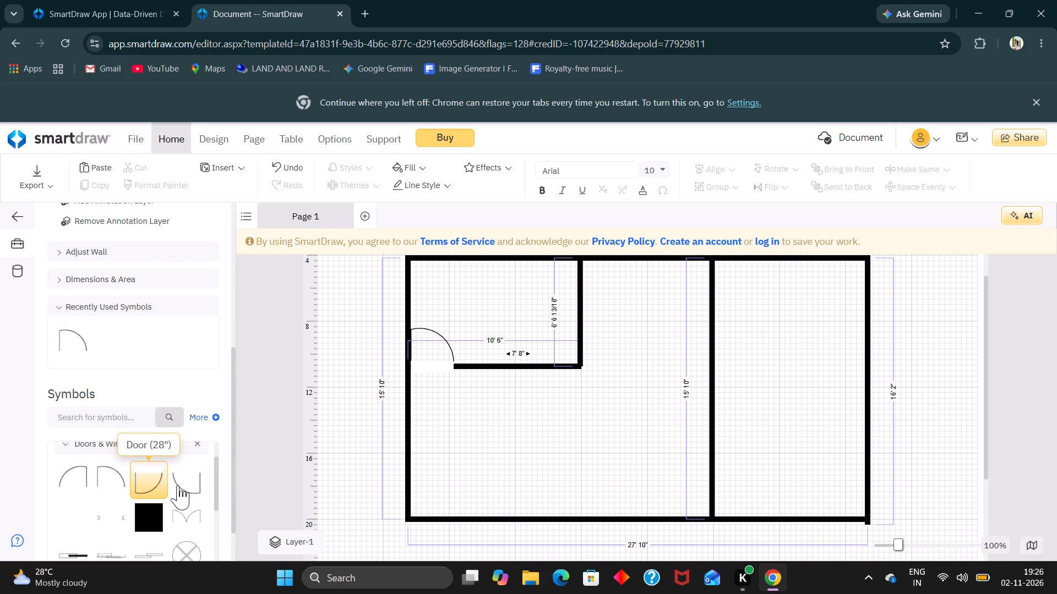
scroll(121, 494, "up", 1)
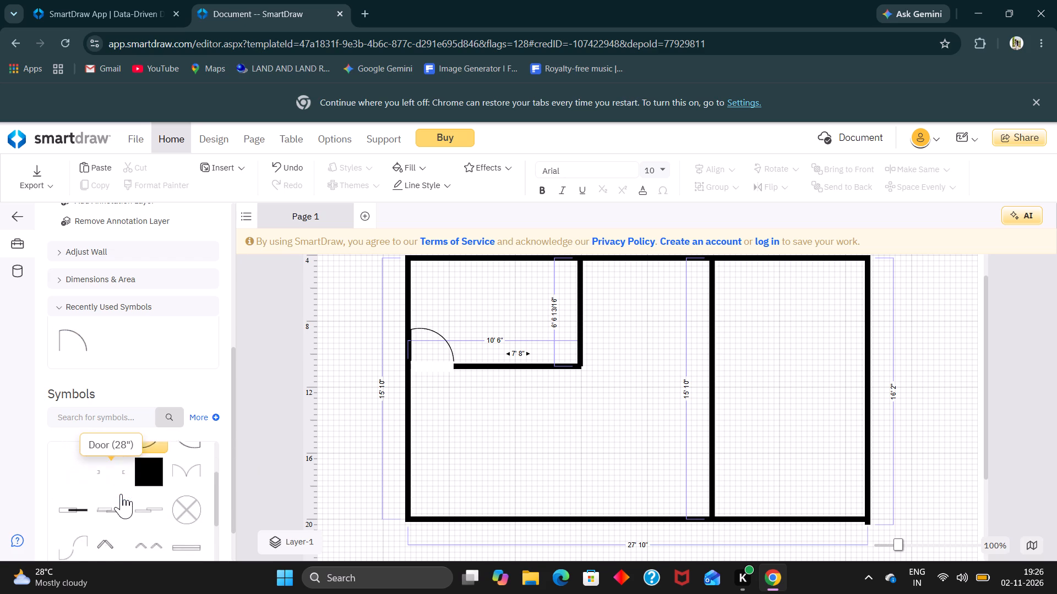
scroll(121, 494, "up", 1)
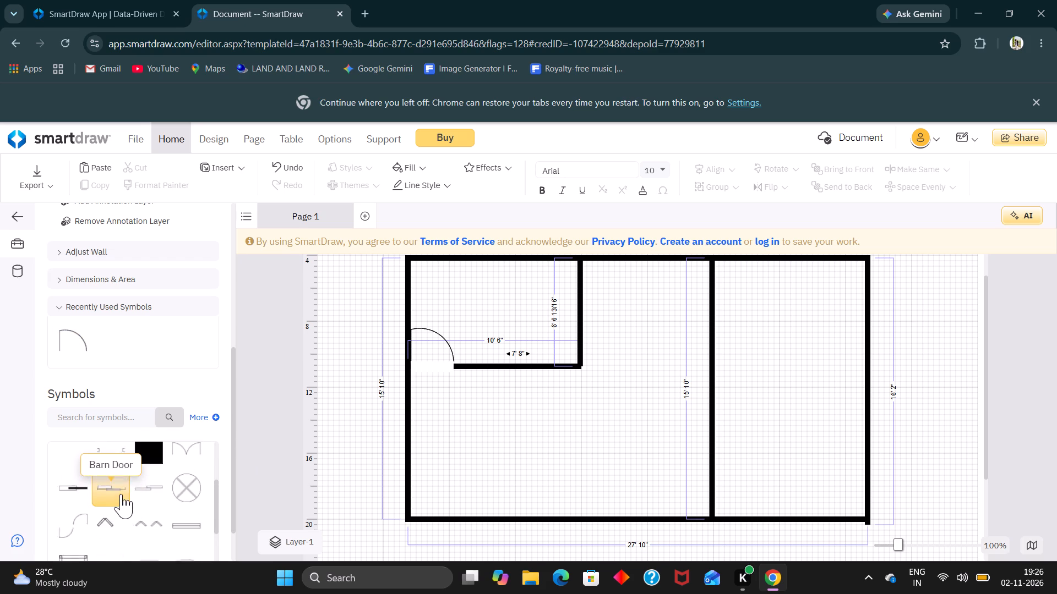
scroll(121, 494, "up", 1)
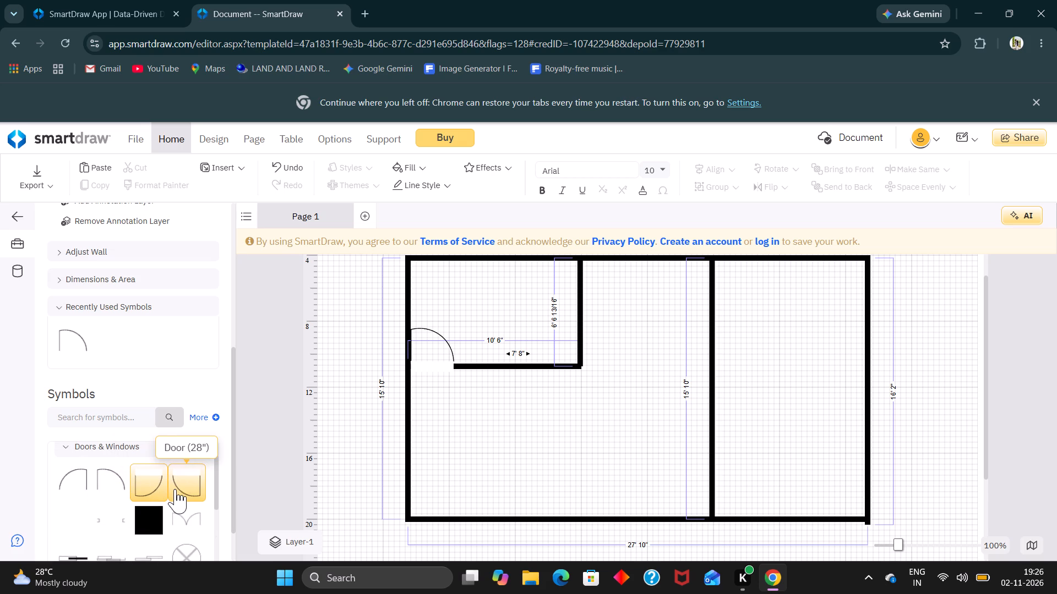
left_click(175, 489)
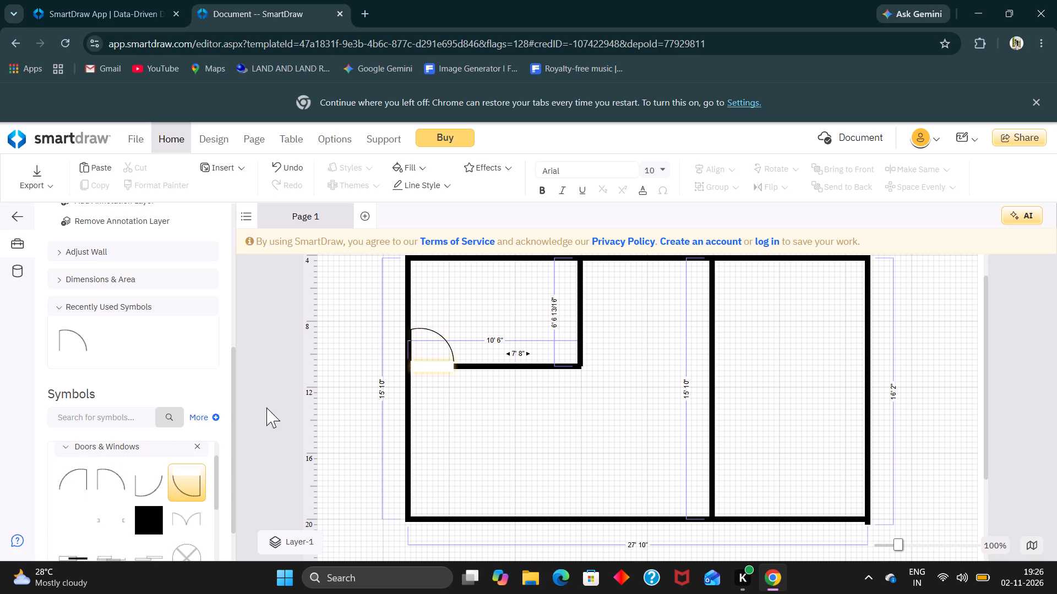
left_click(186, 477)
double_click(184, 476)
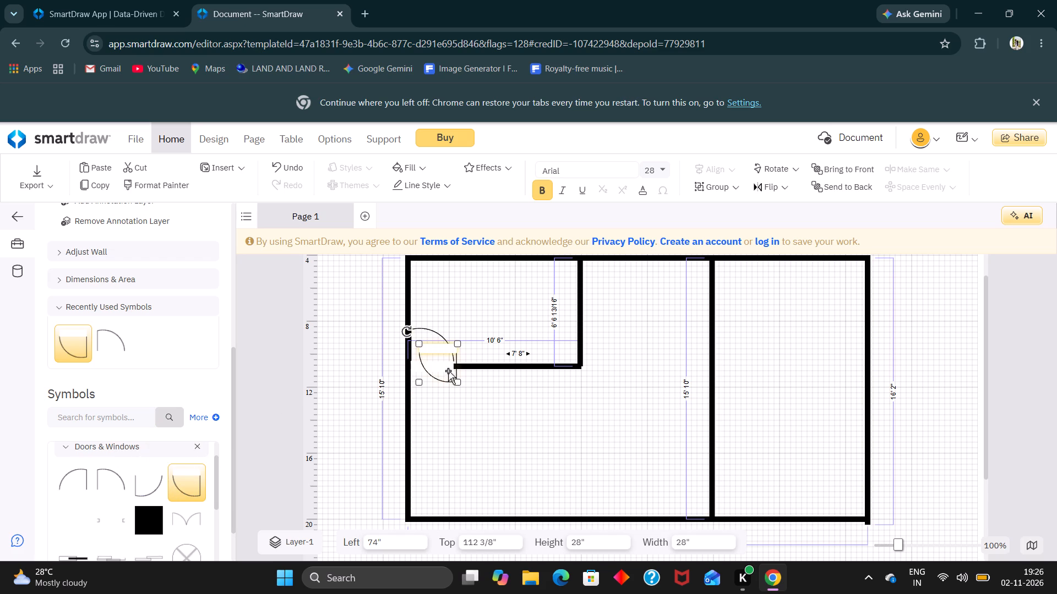
left_click_drag(448, 371, 684, 360)
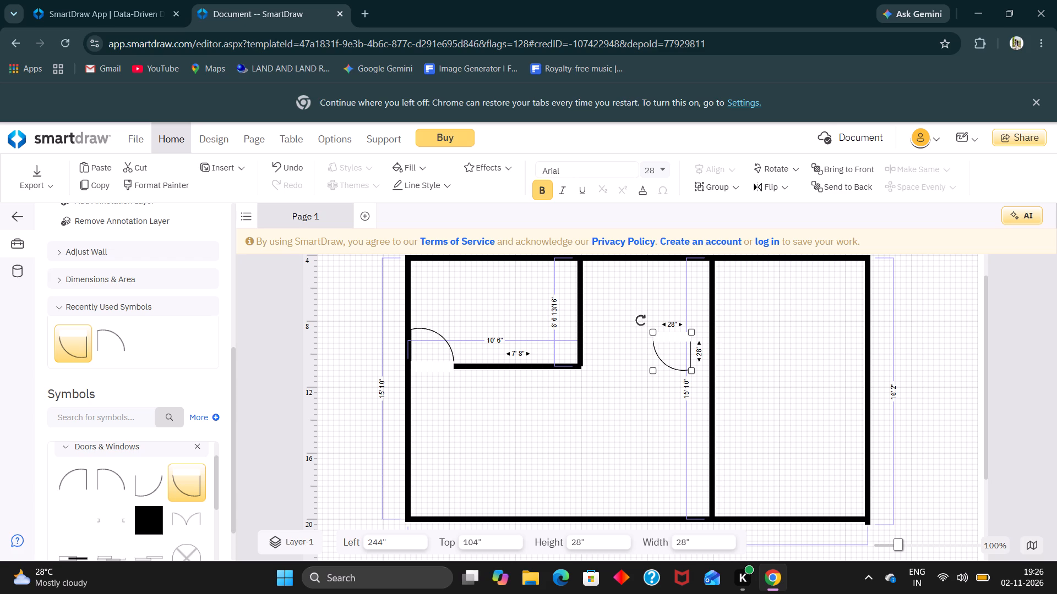
Rotate the new 28" door to about 90° so its opening runs vertically, with the leaf at the top.
left_click_drag(641, 321, 696, 334)
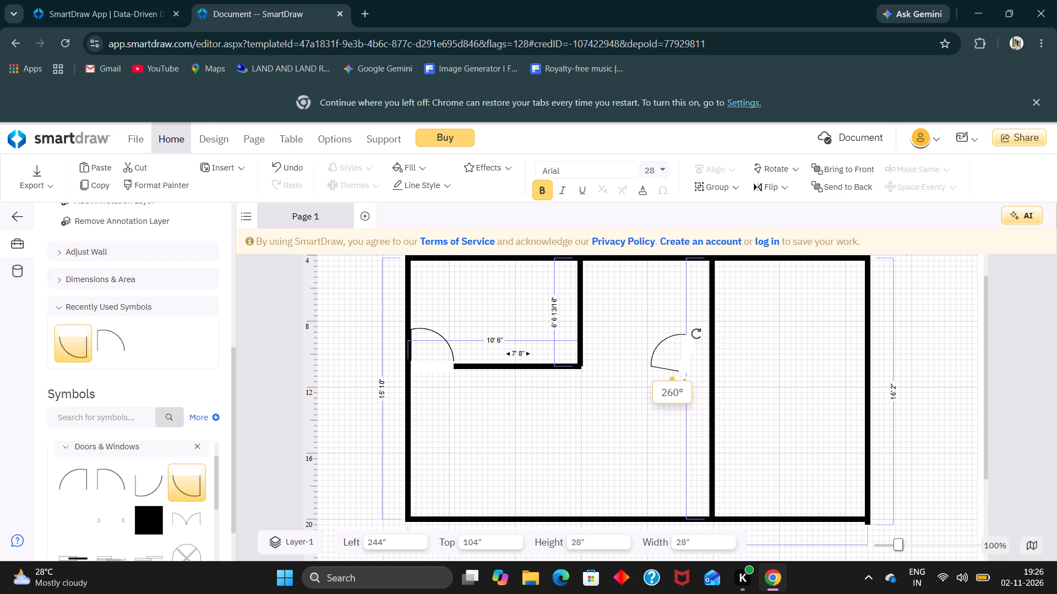
left_click_drag(696, 334, 640, 362)
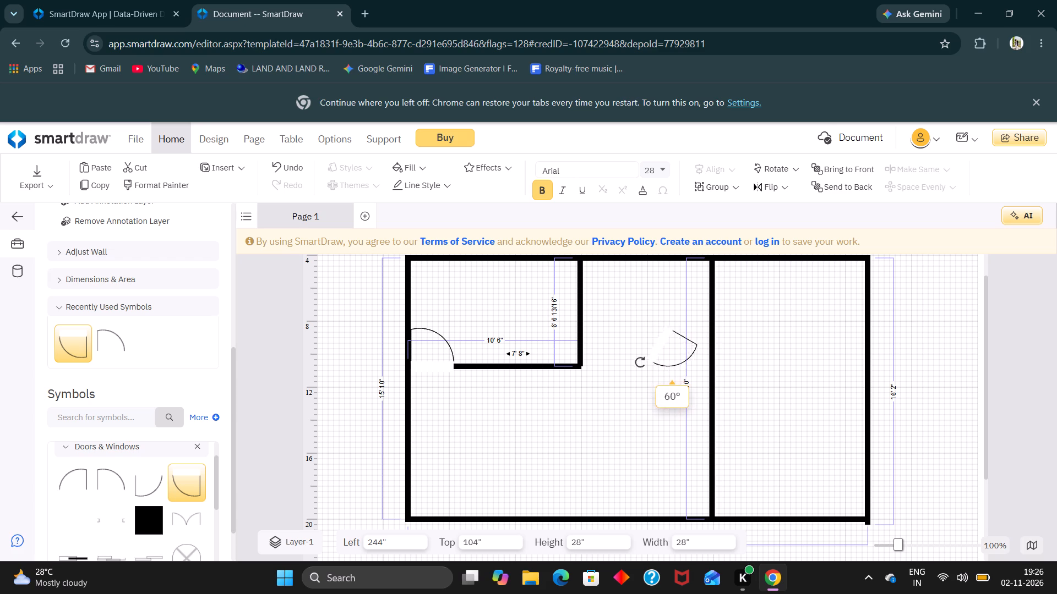
left_click_drag(640, 362, 642, 385)
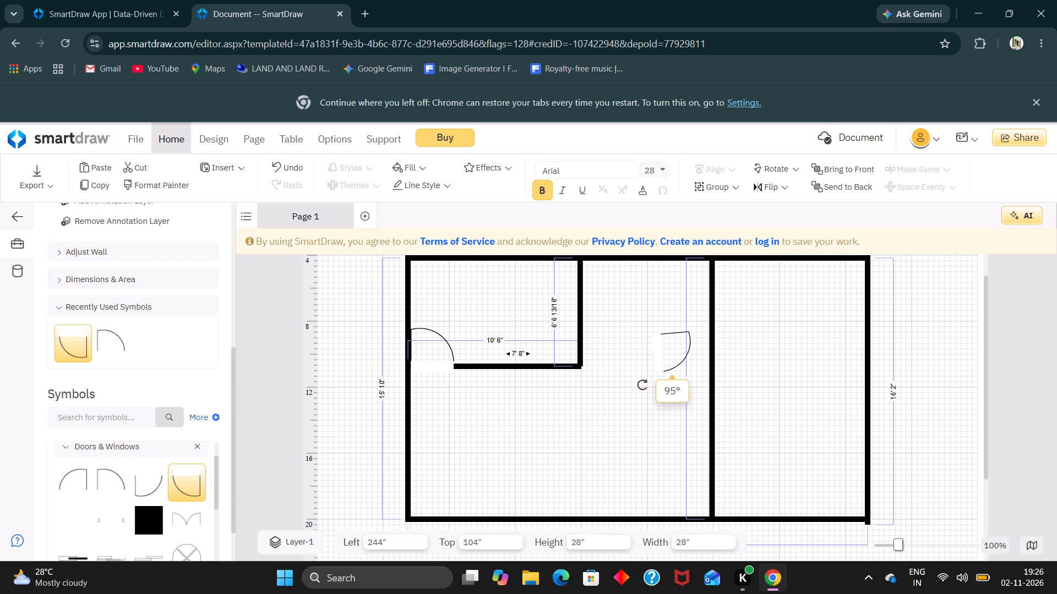
left_click_drag(642, 385, 641, 384)
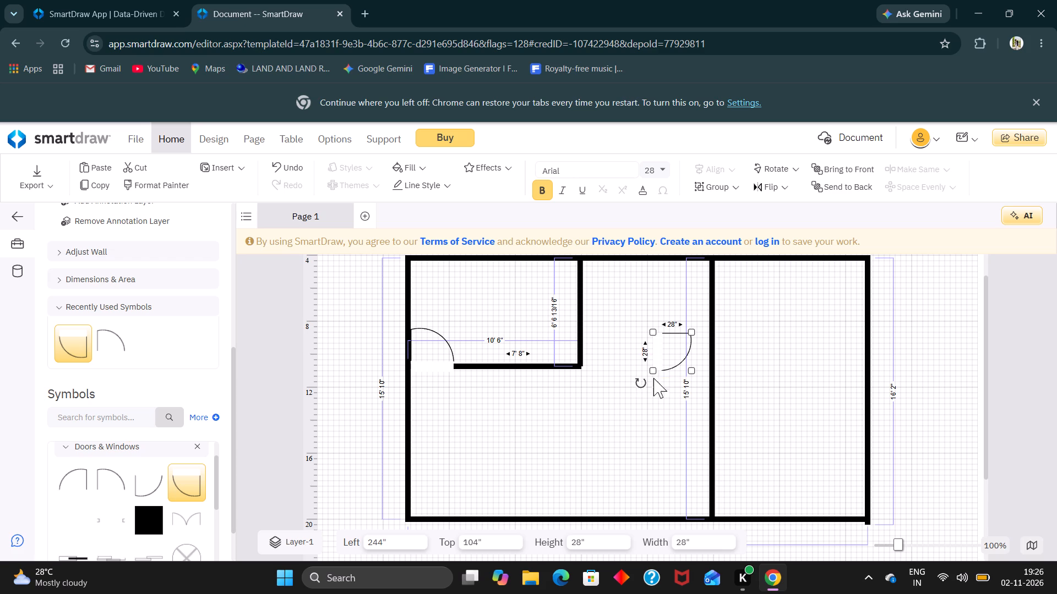
Move the rotated door into the partition wall's upper end at Left 283 5/16" and Top 54", swinging into the right room.
left_click_drag(677, 344, 726, 275)
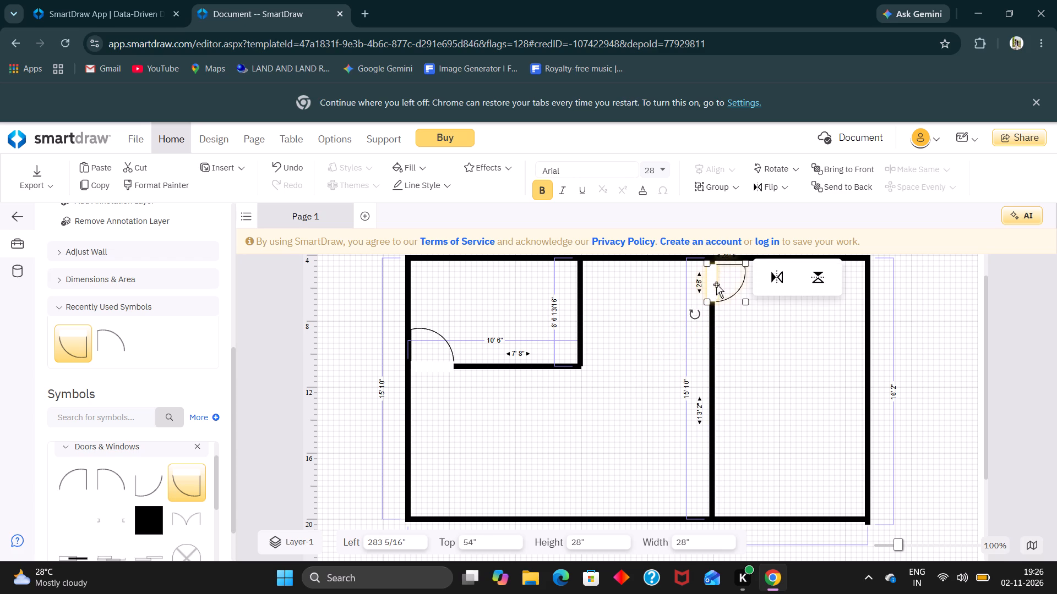
left_click(715, 284)
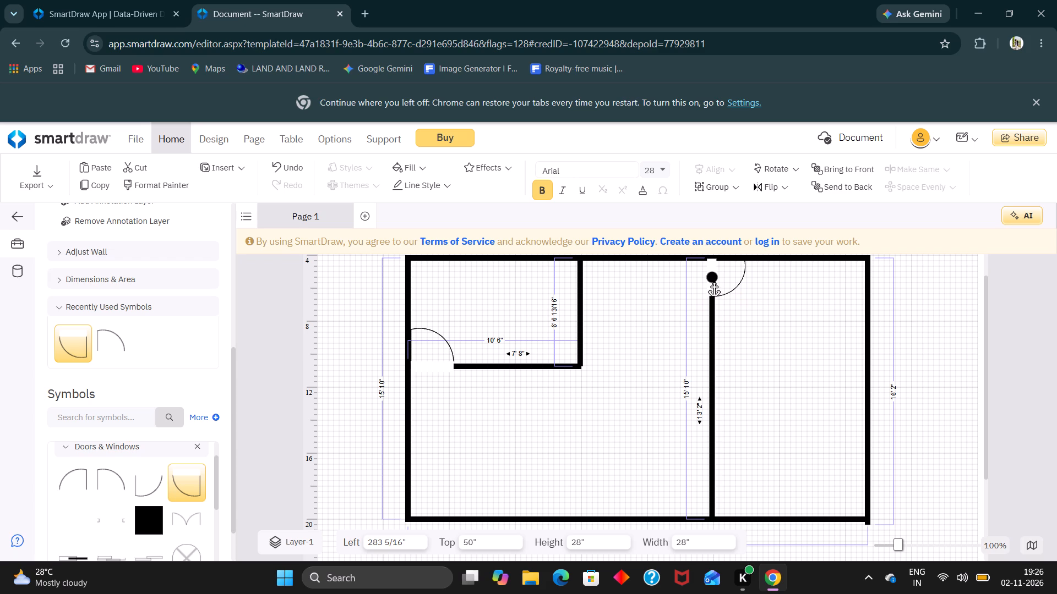
left_click(680, 326)
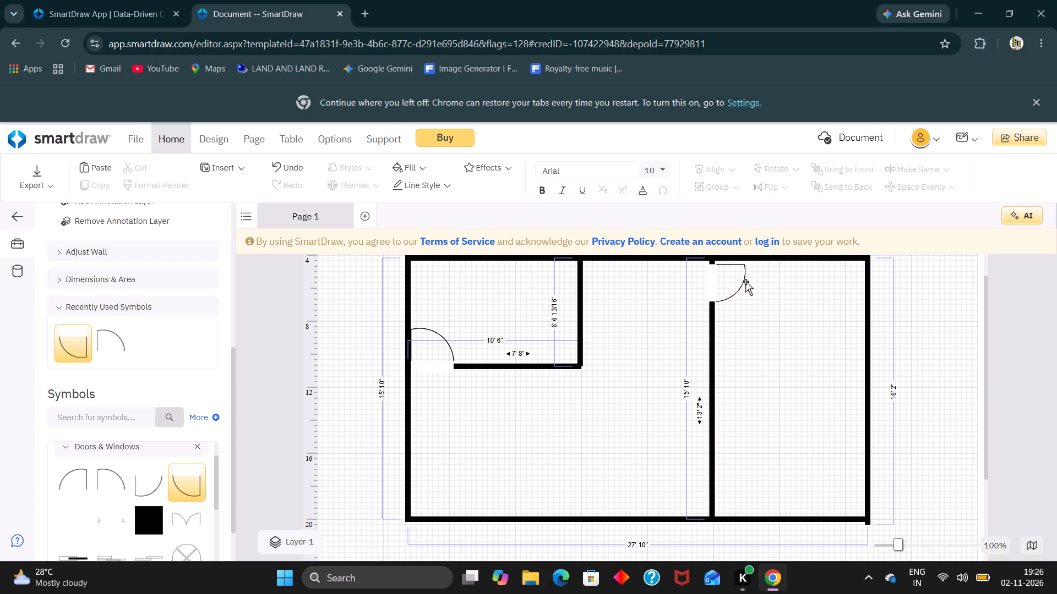
Enlarge the partition door to 34" by 34" so it meets the top outer wall, at Left 282 1/2" and Top 51".
left_click(728, 285)
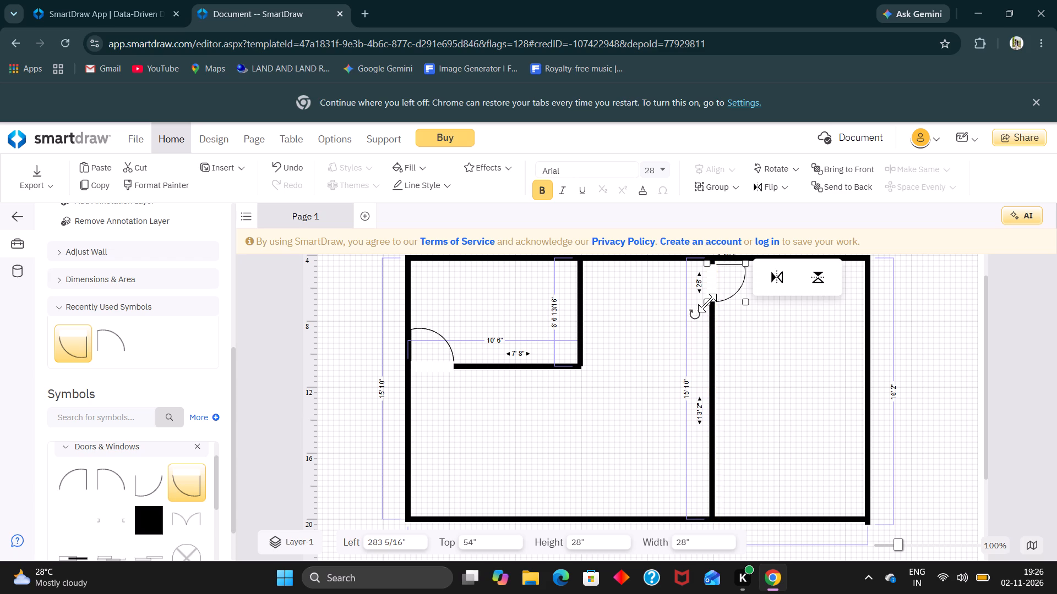
left_click_drag(708, 302, 707, 321)
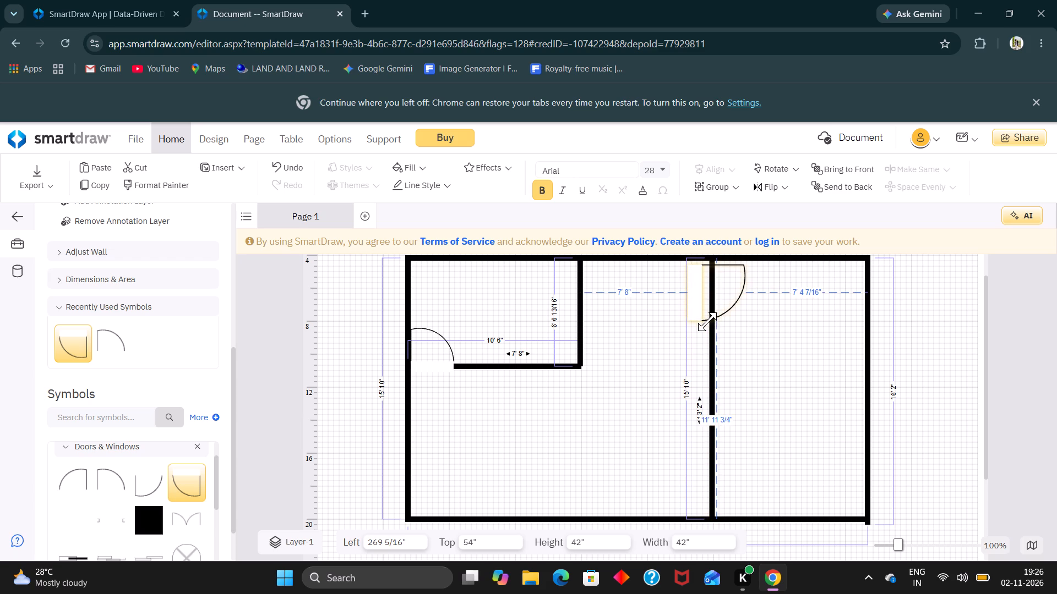
left_click_drag(707, 321, 707, 309)
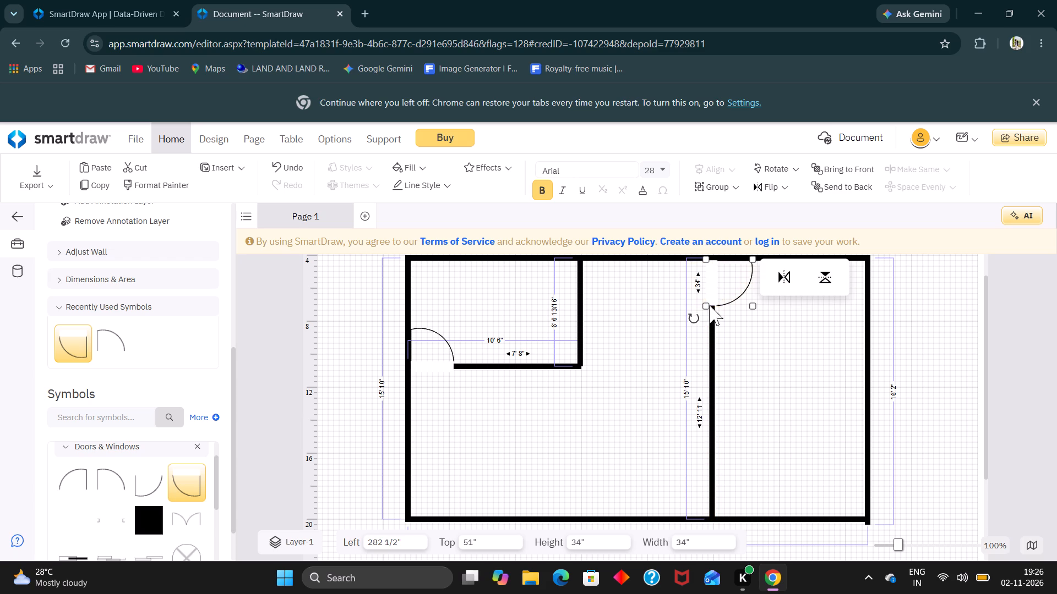
left_click(728, 282)
left_click(655, 343)
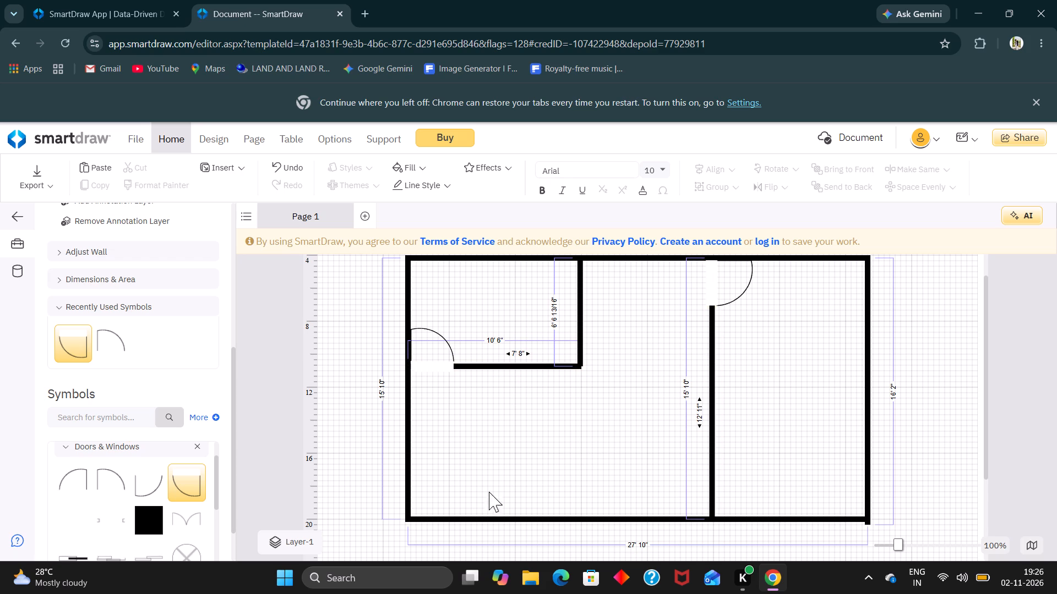
Add a Bed with Bedframe from the Beds symbols and place it in the lower part of the right-hand room.
scroll(141, 411, "down", 5)
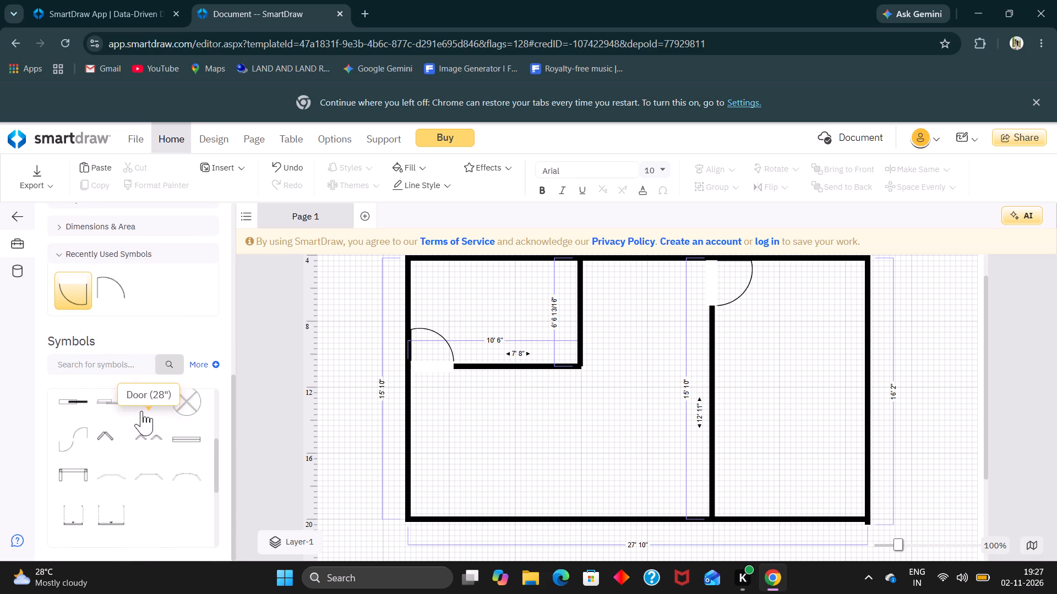
scroll(141, 411, "down", 8)
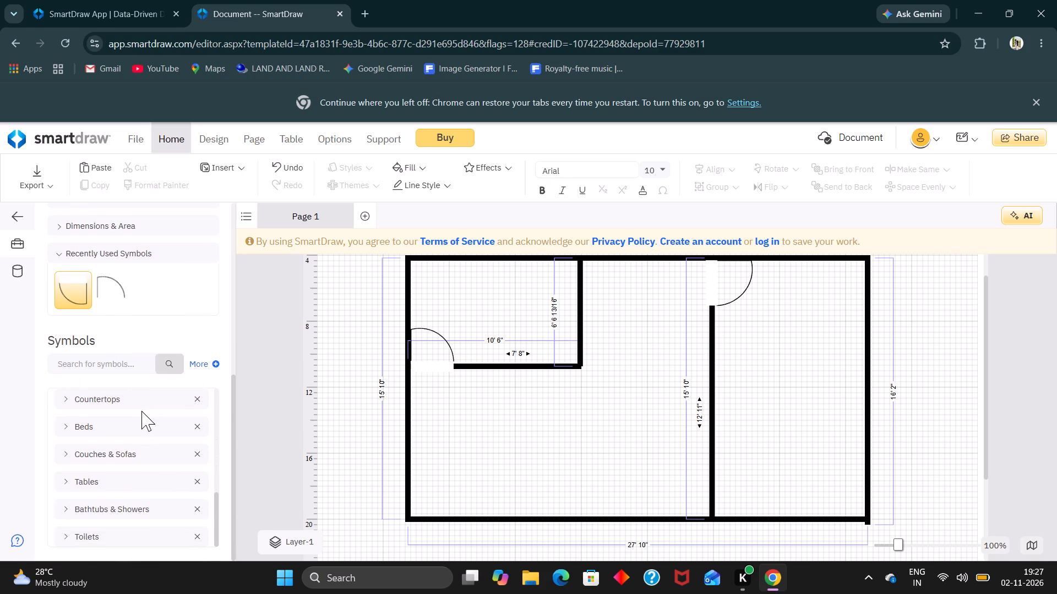
scroll(141, 411, "up", 5)
scroll(141, 411, "down", 5)
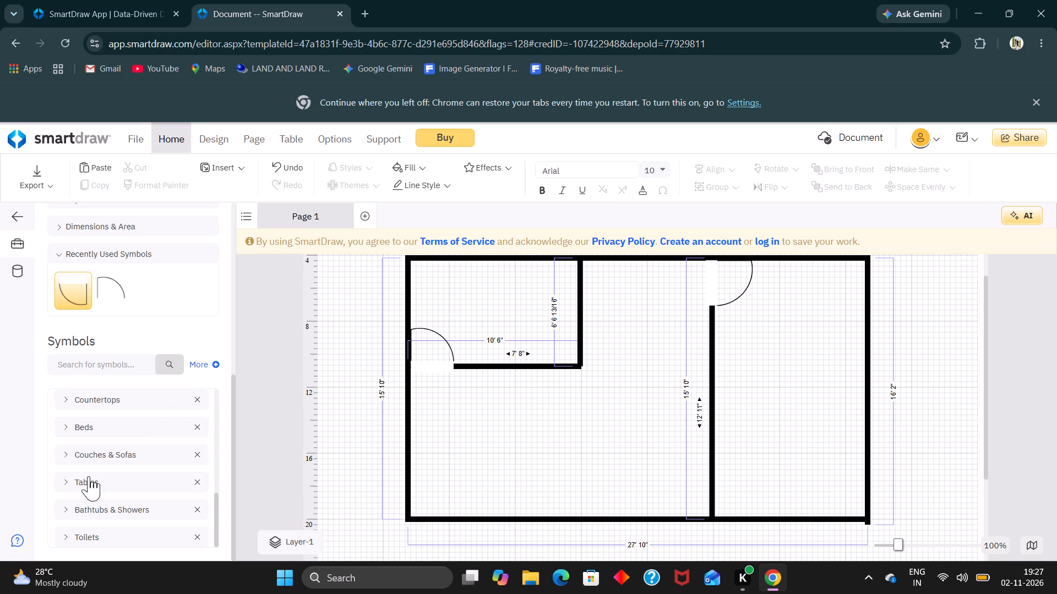
left_click(99, 427)
left_click(129, 428)
double_click(79, 426)
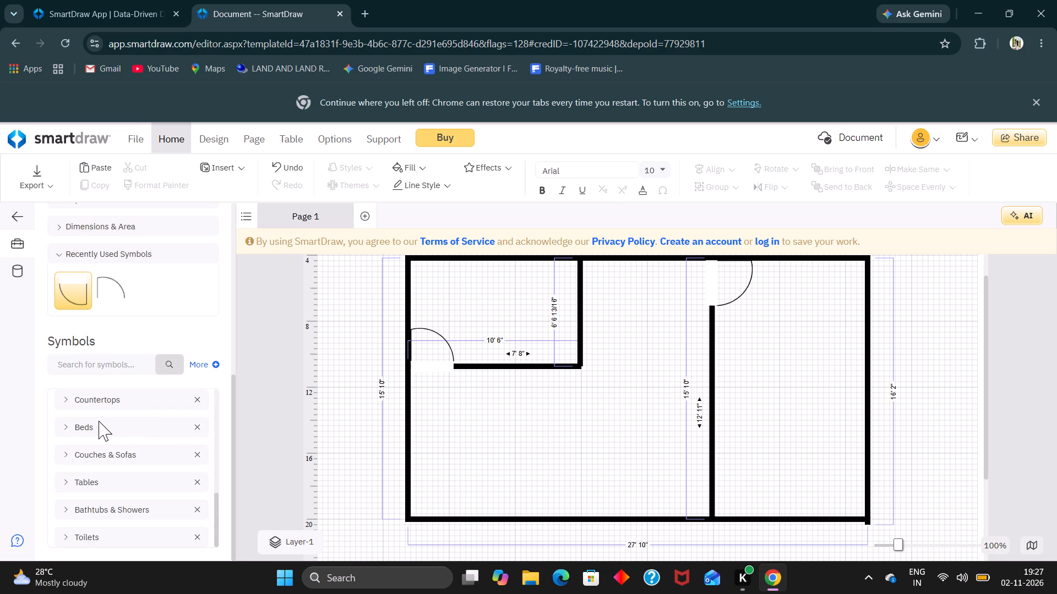
left_click(99, 421)
left_click(68, 427)
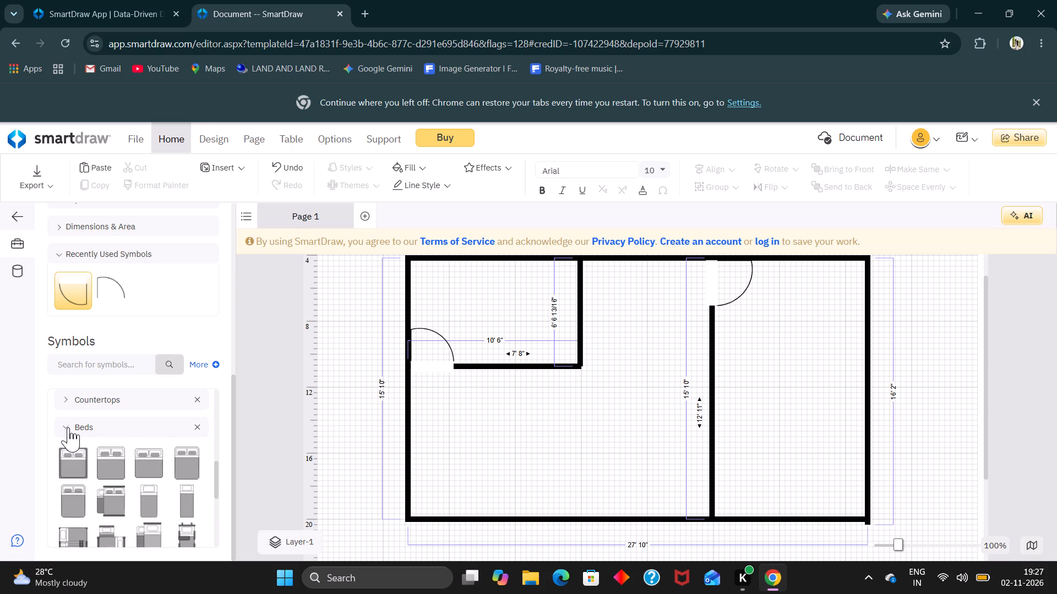
double_click(81, 464)
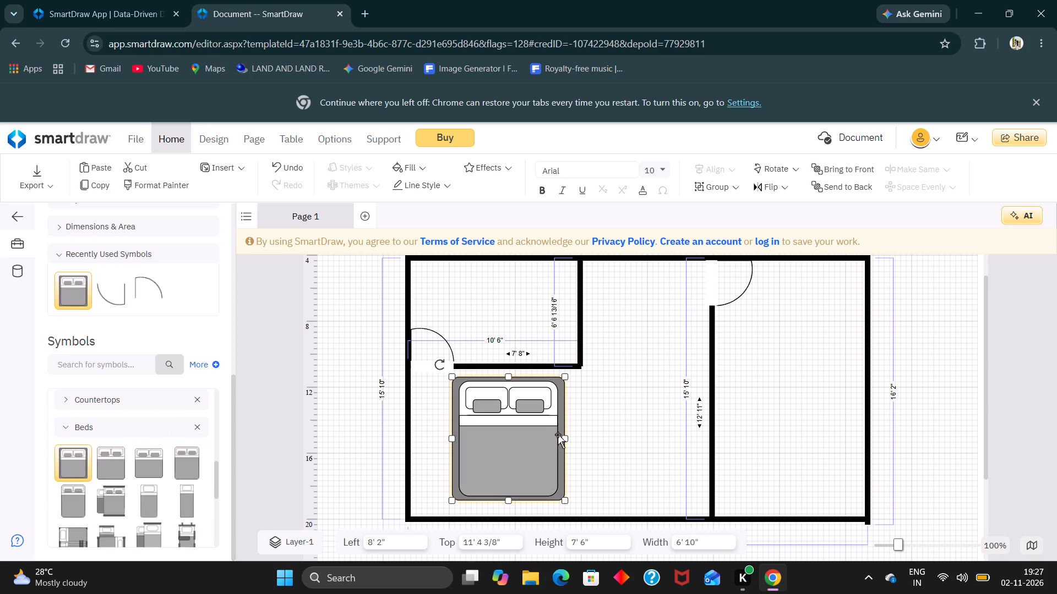
left_click_drag(519, 448, 797, 416)
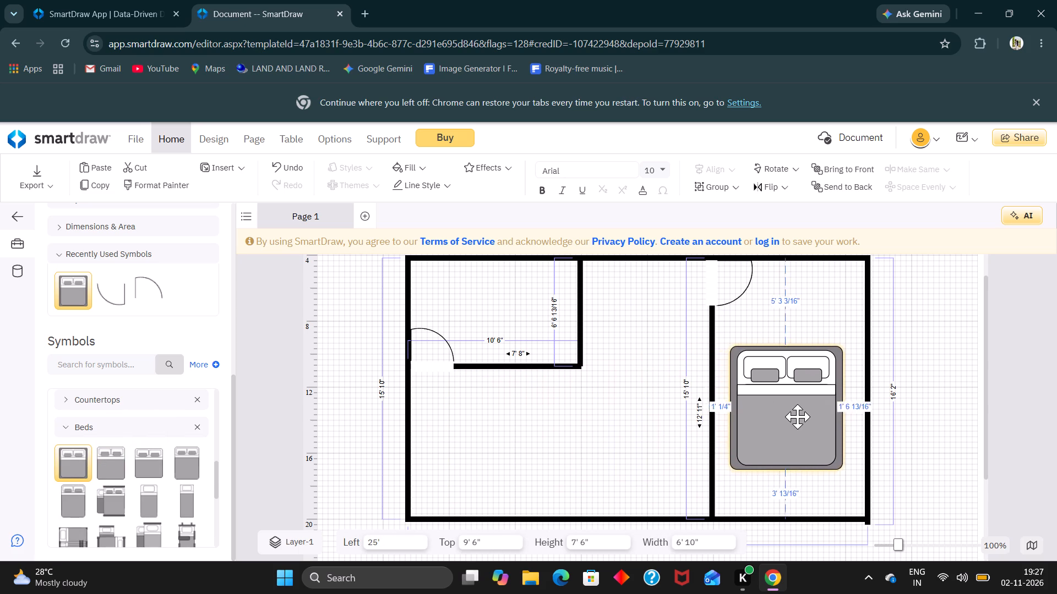
left_click_drag(797, 416, 816, 448)
Shrink the bed to 6' 4" high by 5' 4" wide, keeping it beside the right outer wall.
left_click_drag(748, 498, 776, 481)
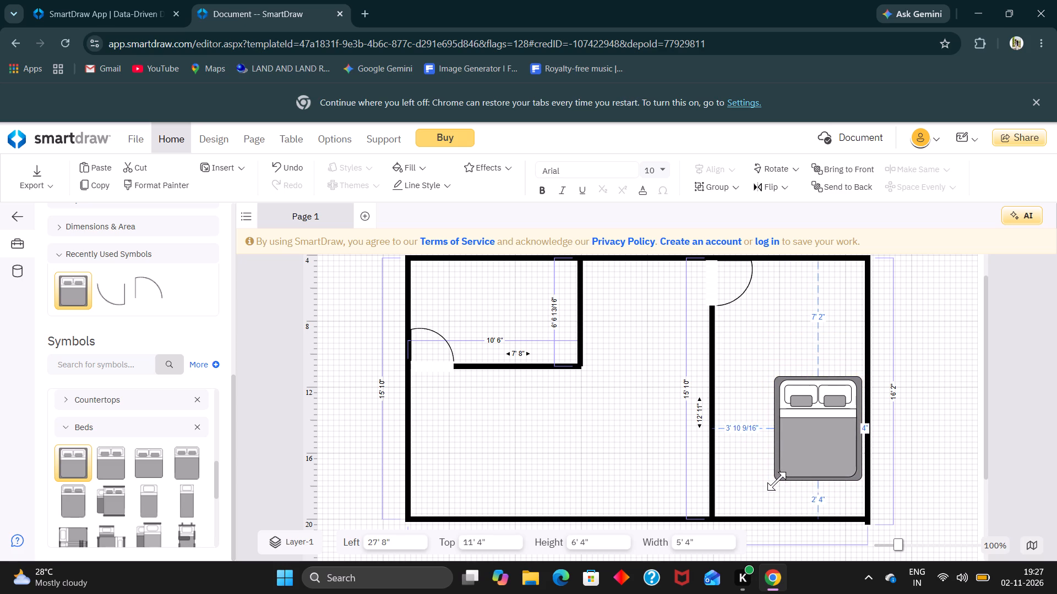
left_click_drag(776, 481, 774, 482)
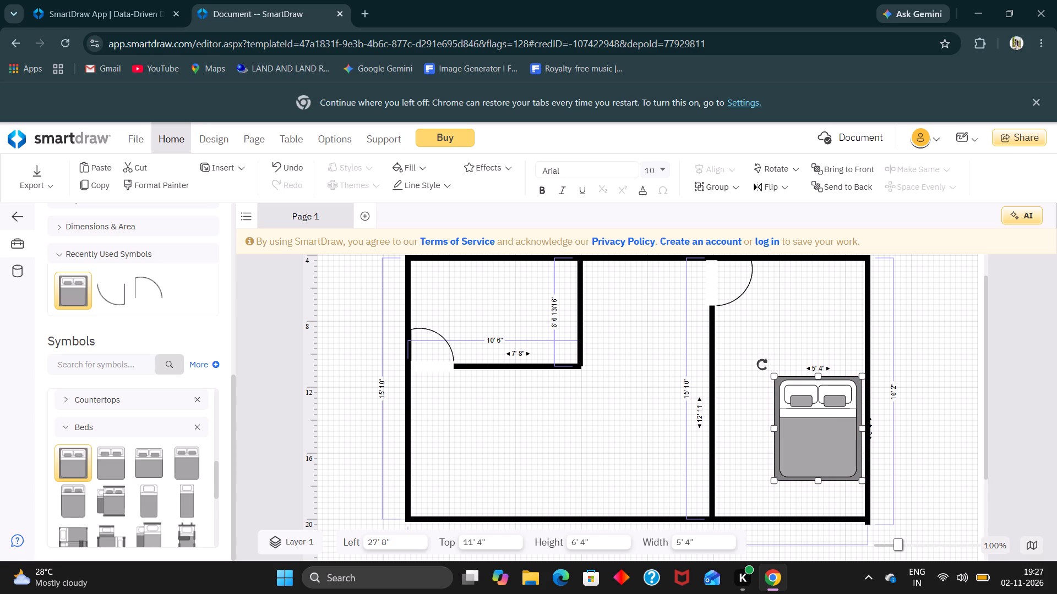
Rotate the bed about 90° so its pillows face the partition wall, and place it in the room's lower-left corner at Left 24' 10 1/4", Top 13' 10 1/4".
left_click_drag(764, 364, 754, 476)
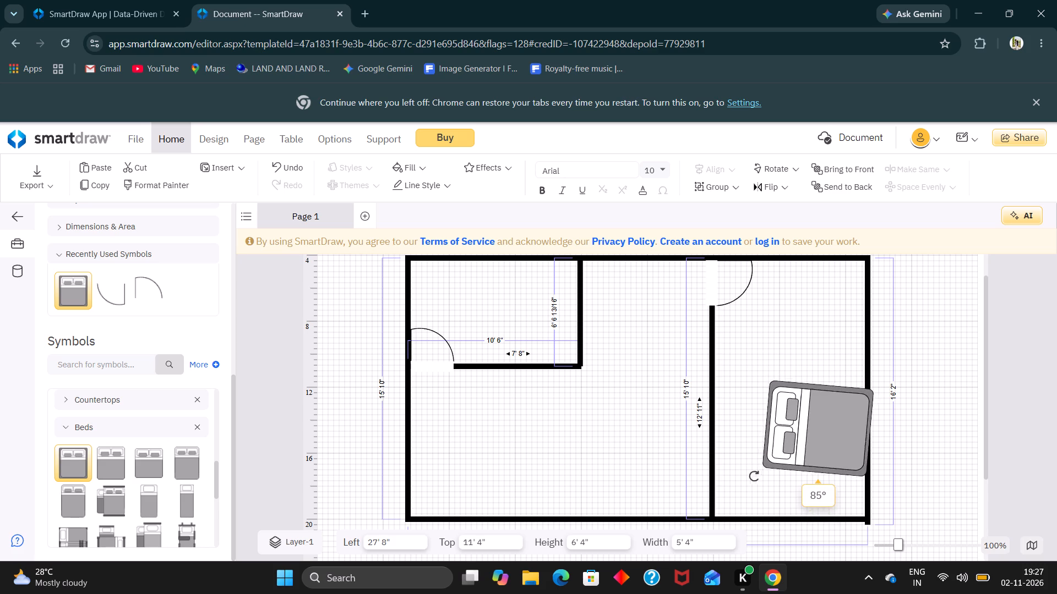
left_click_drag(754, 476, 757, 479)
left_click_drag(846, 428, 791, 470)
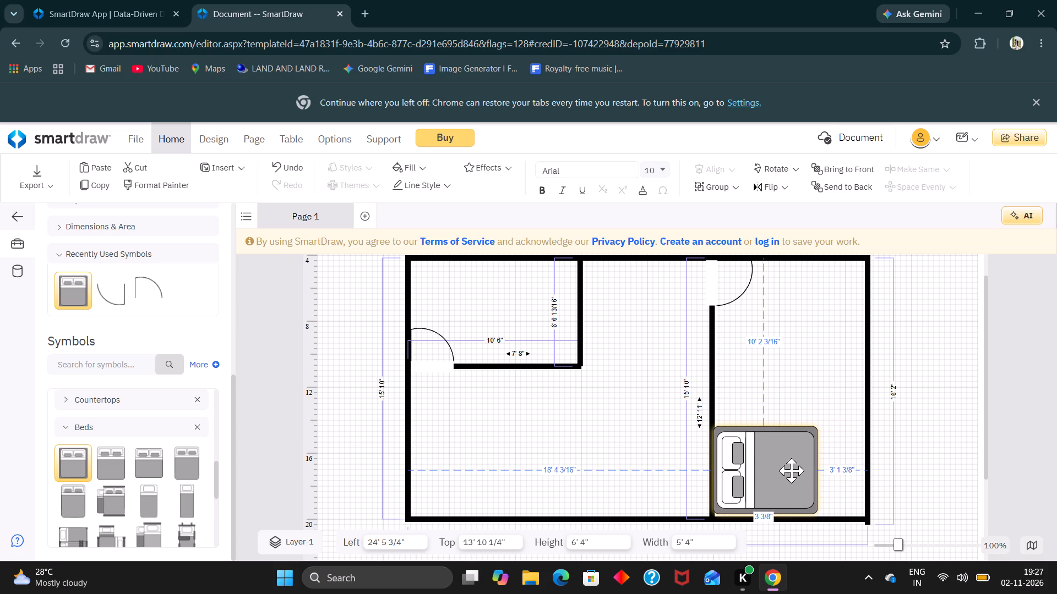
left_click_drag(791, 470, 799, 468)
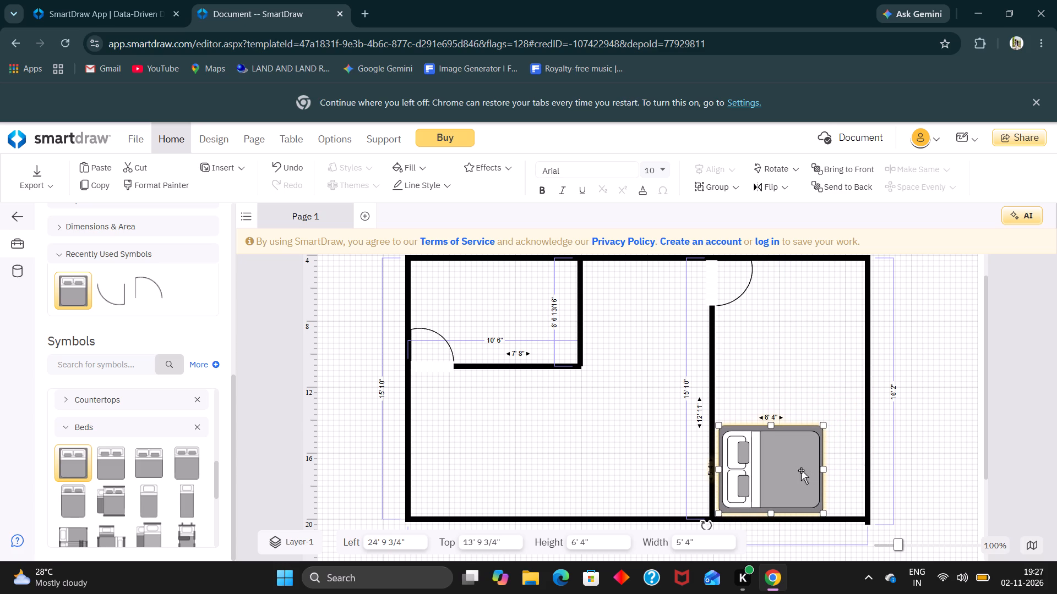
left_click(801, 470)
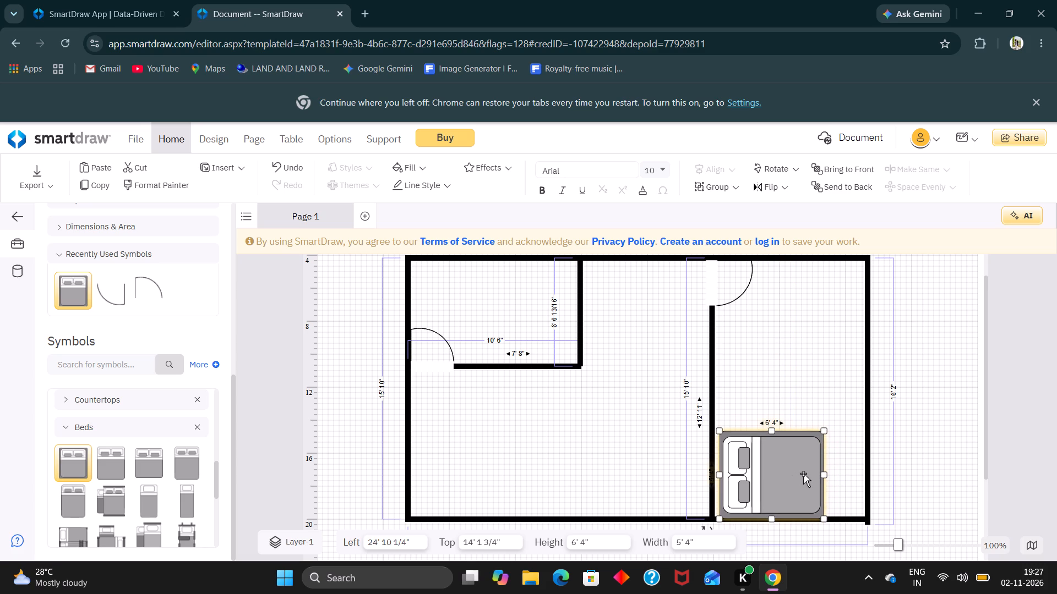
left_click(803, 474)
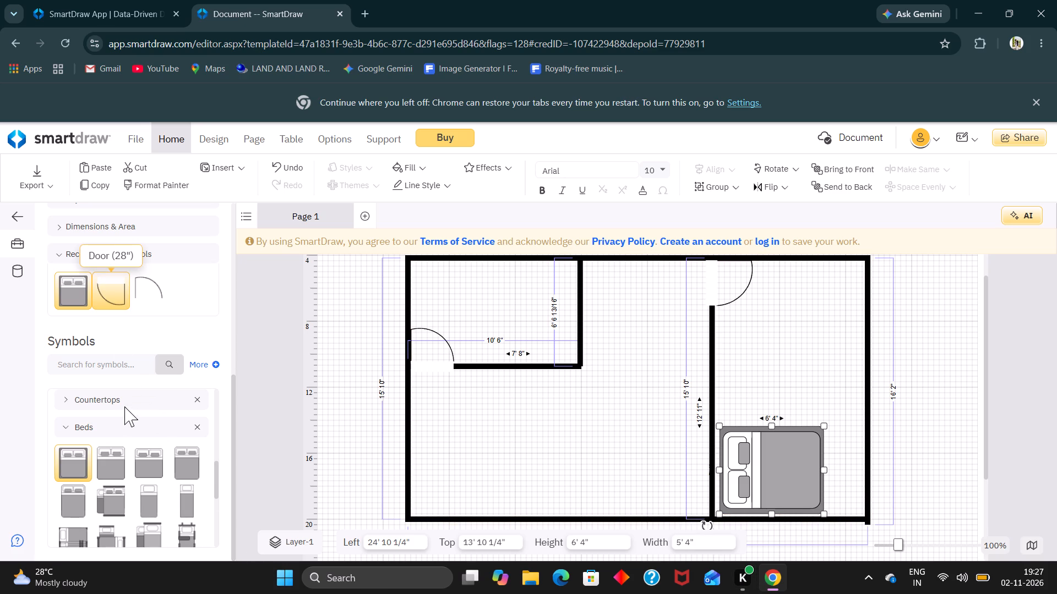
Add a Square Table for 4 with Chairs from the Tables symbols to the large middle room.
scroll(110, 395, "down", 4)
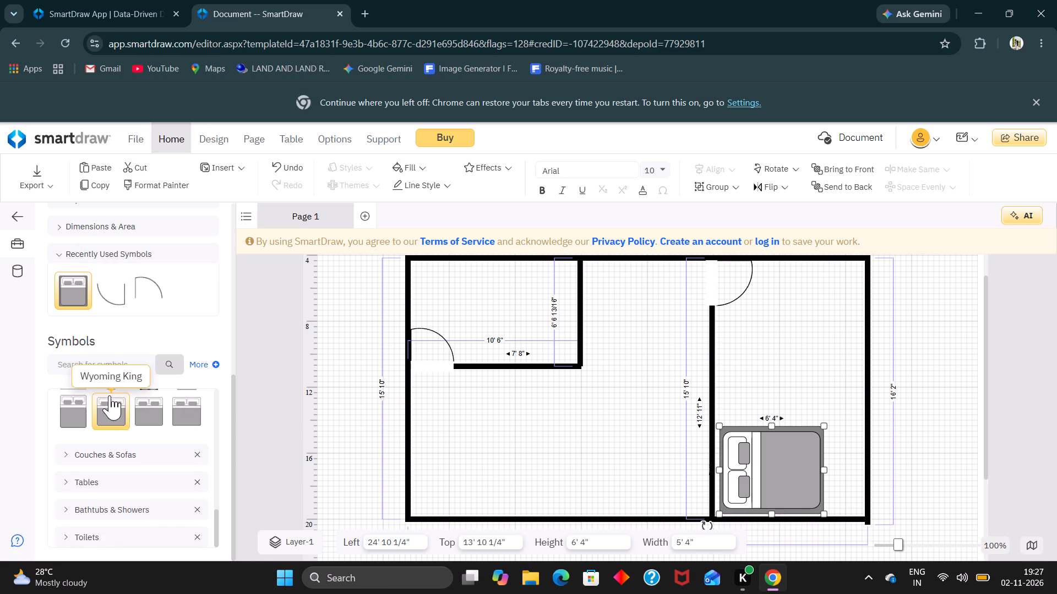
left_click(102, 486)
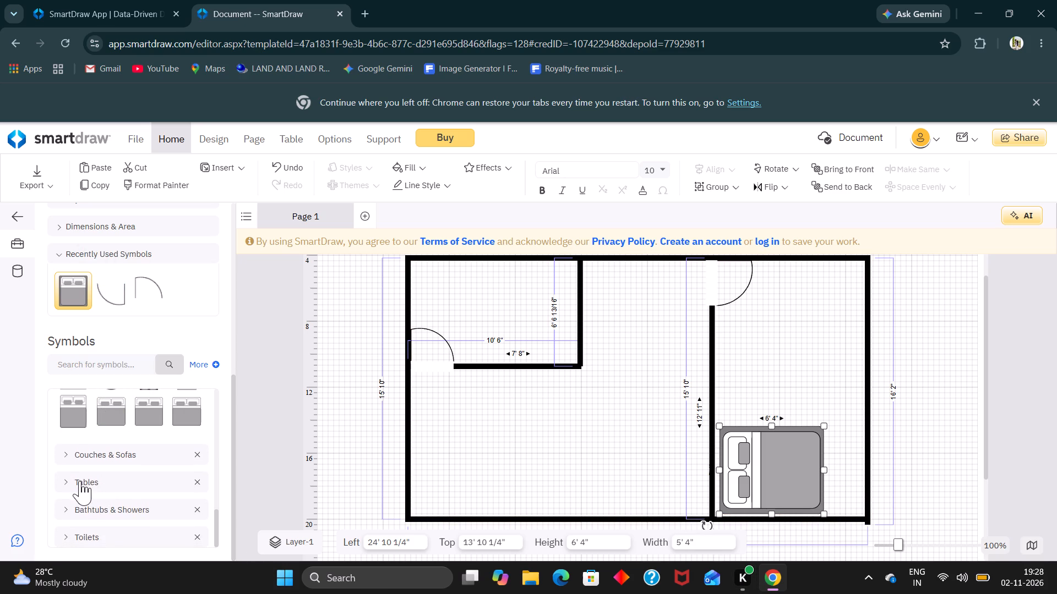
double_click(80, 479)
left_click(88, 479)
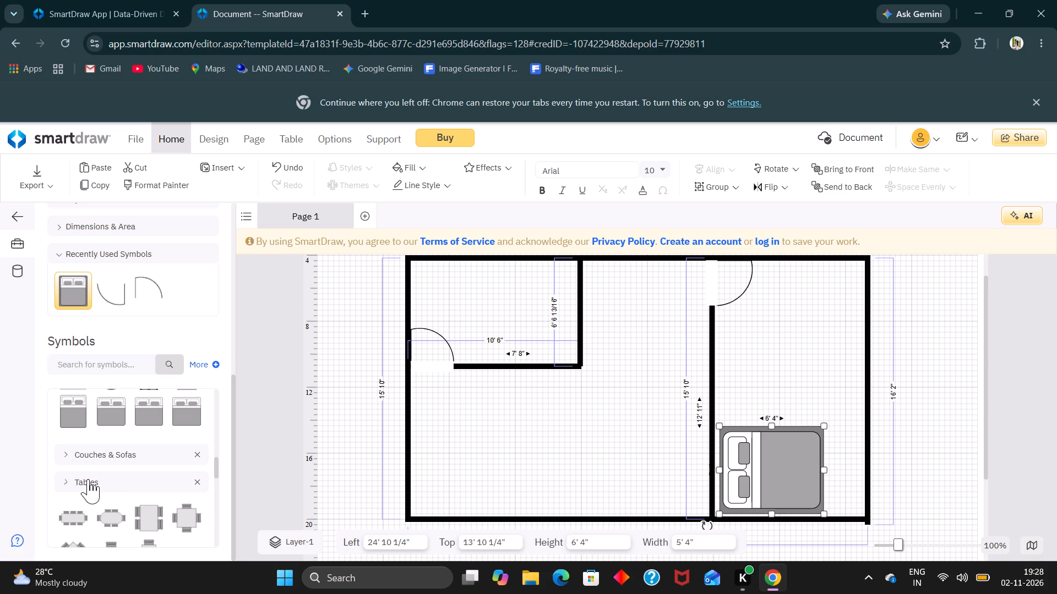
scroll(95, 519, "down", 1)
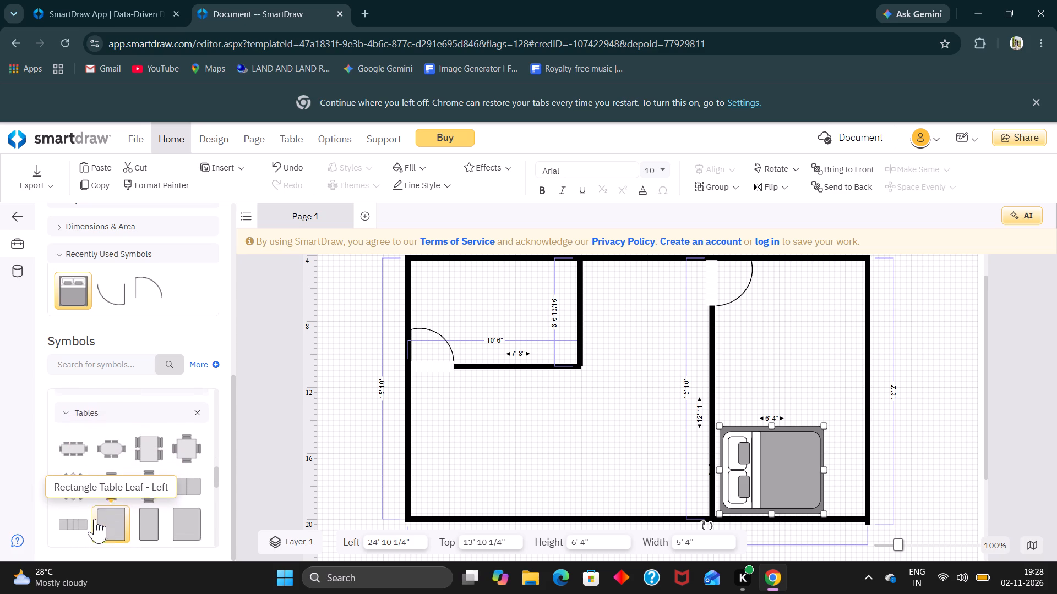
scroll(95, 519, "down", 3)
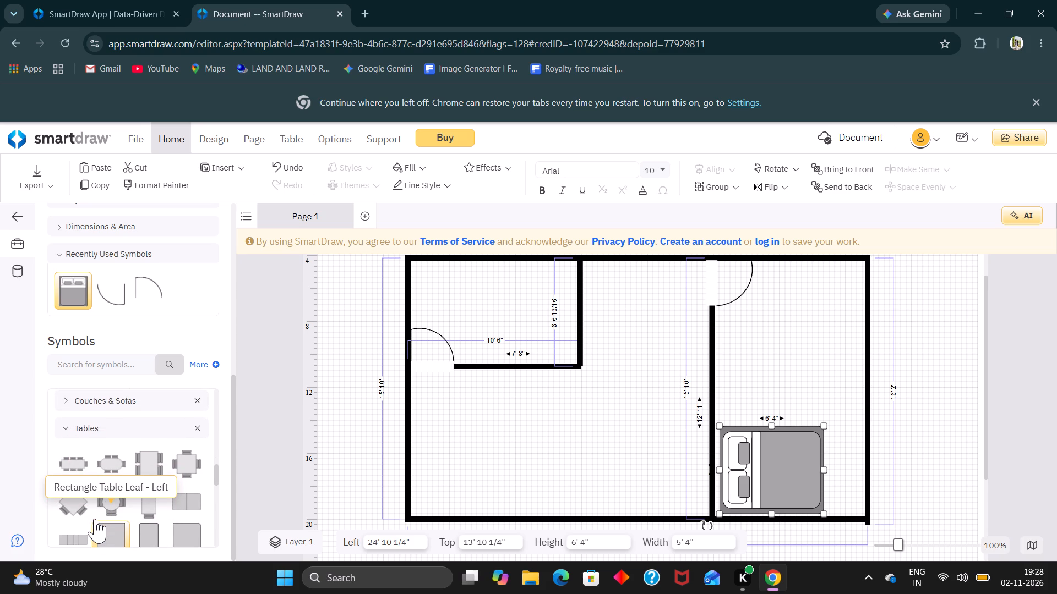
scroll(95, 519, "down", 1)
left_click(77, 503)
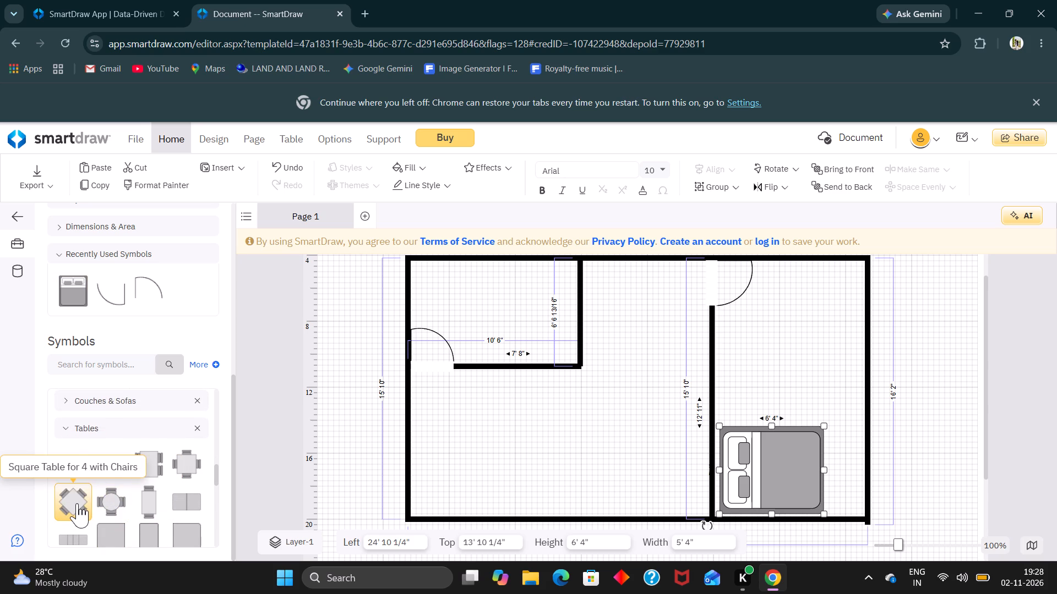
double_click(77, 503)
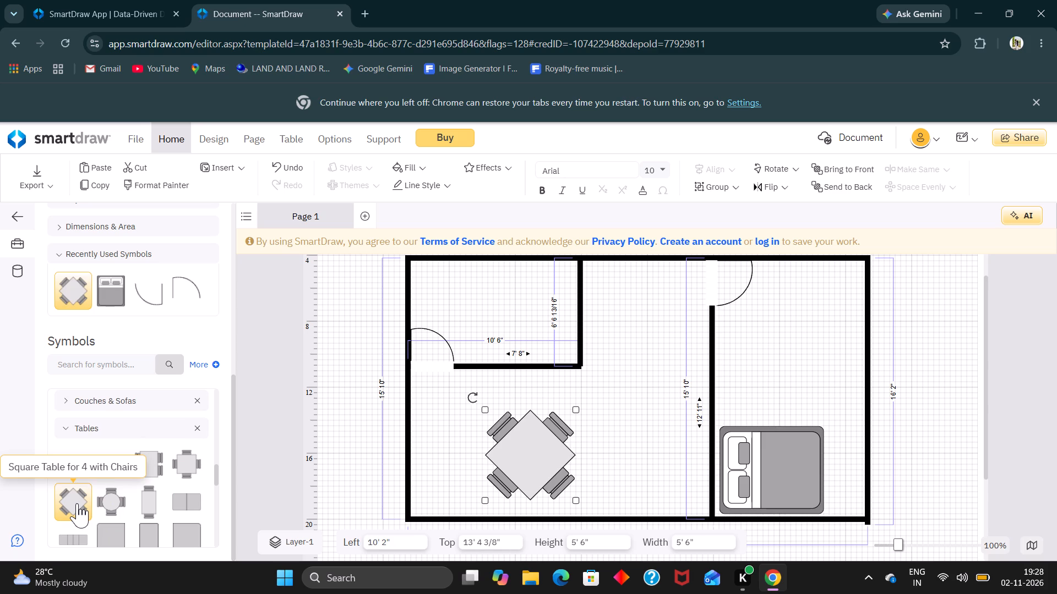
Position the dining table near the partition wall in the middle room's lower part, at Left 16' 6" and Top 13' 2".
left_click_drag(547, 439, 587, 421)
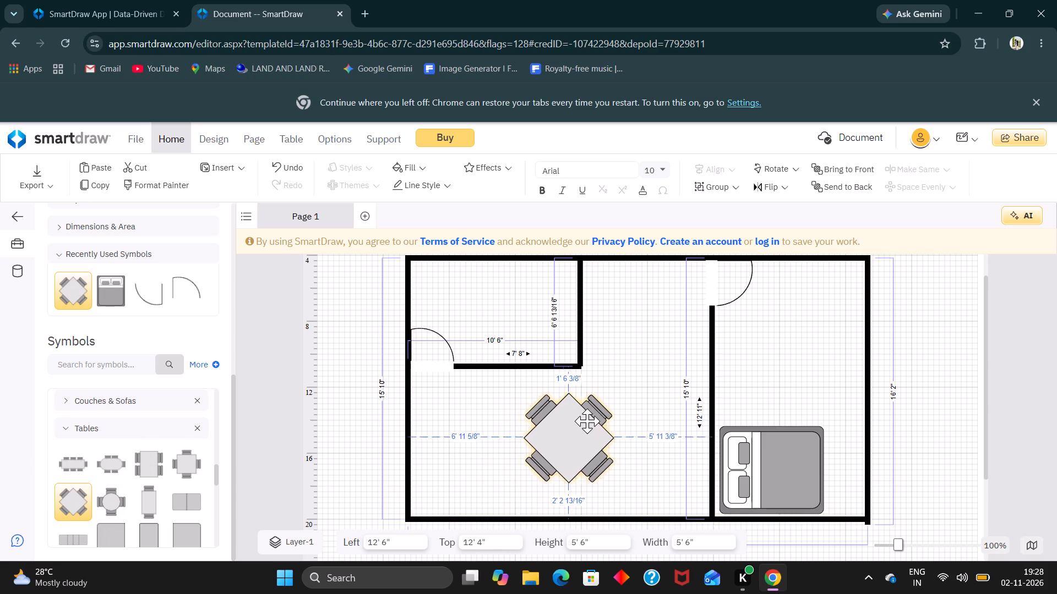
left_click_drag(587, 421, 648, 425)
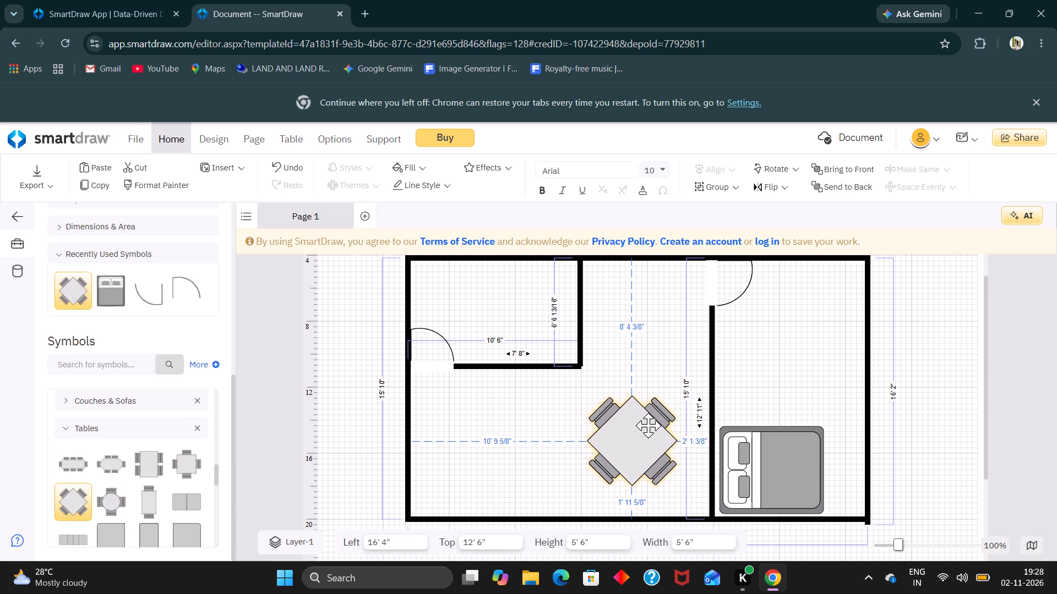
left_click_drag(648, 425, 557, 433)
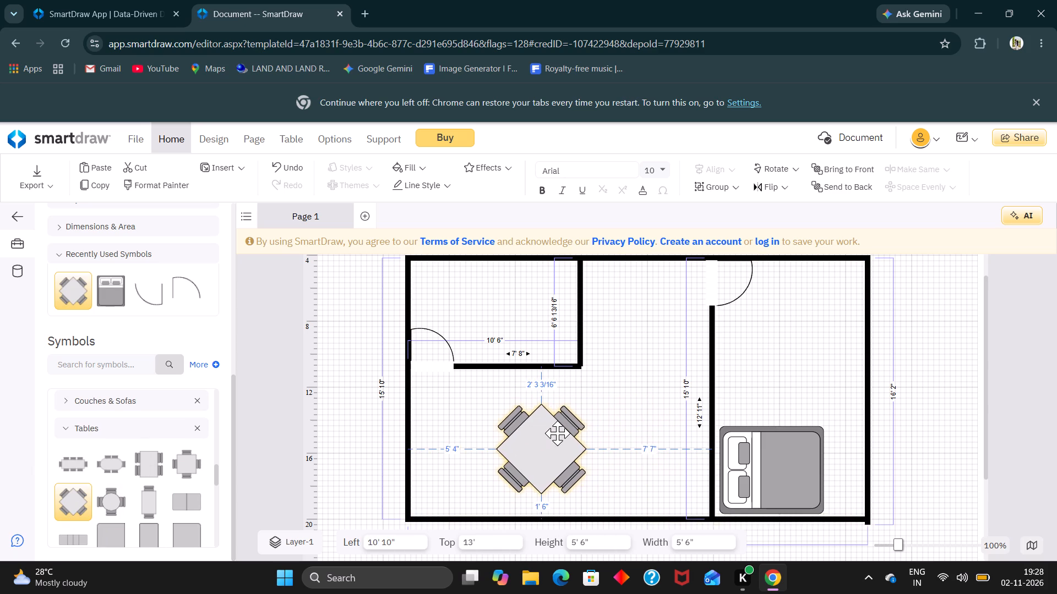
left_click_drag(557, 433, 651, 435)
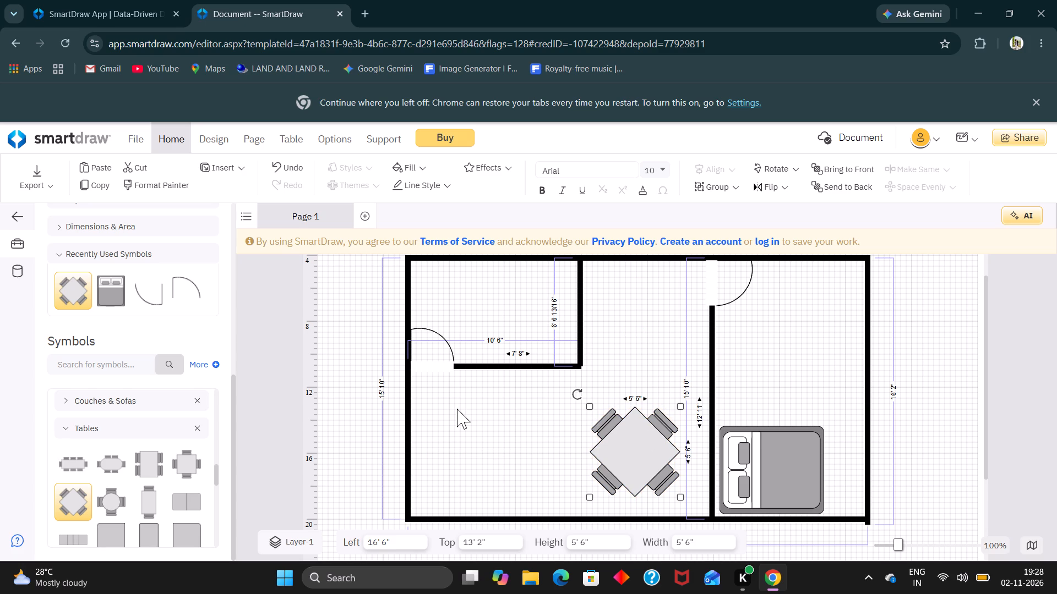
Shift the whole floor plan slightly downward so the outer walls sit at Left 5' 6", Top 4' 10".
scroll(457, 409, "down", 1)
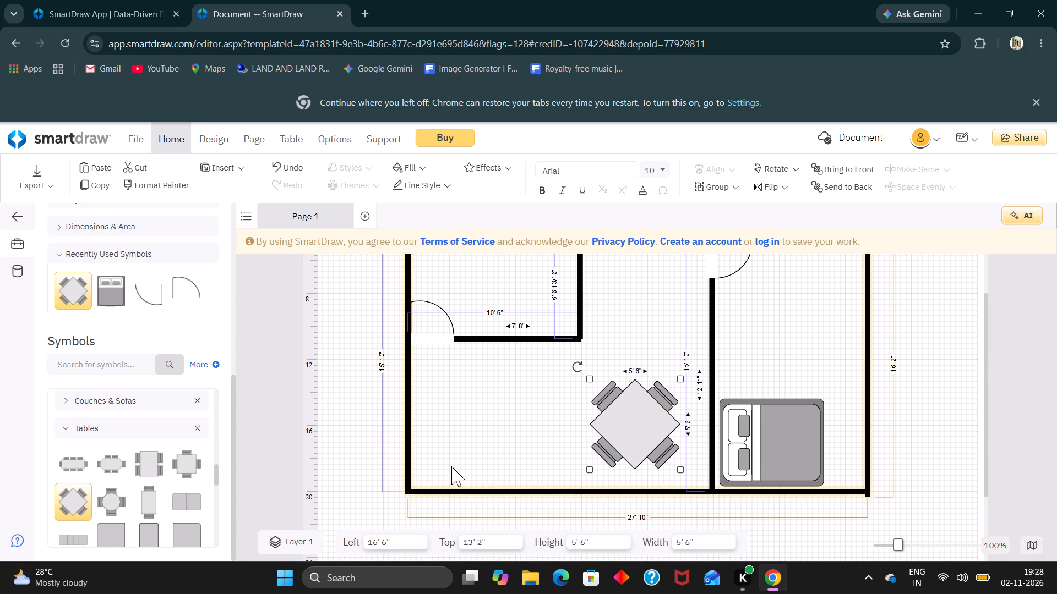
scroll(502, 462, "down", 1)
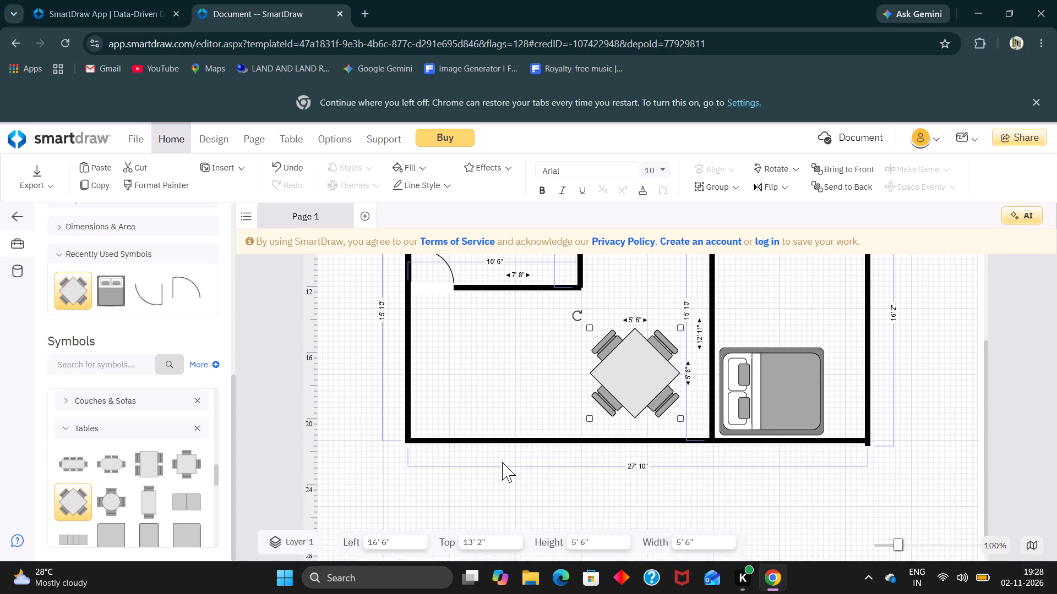
scroll(502, 462, "down", 1)
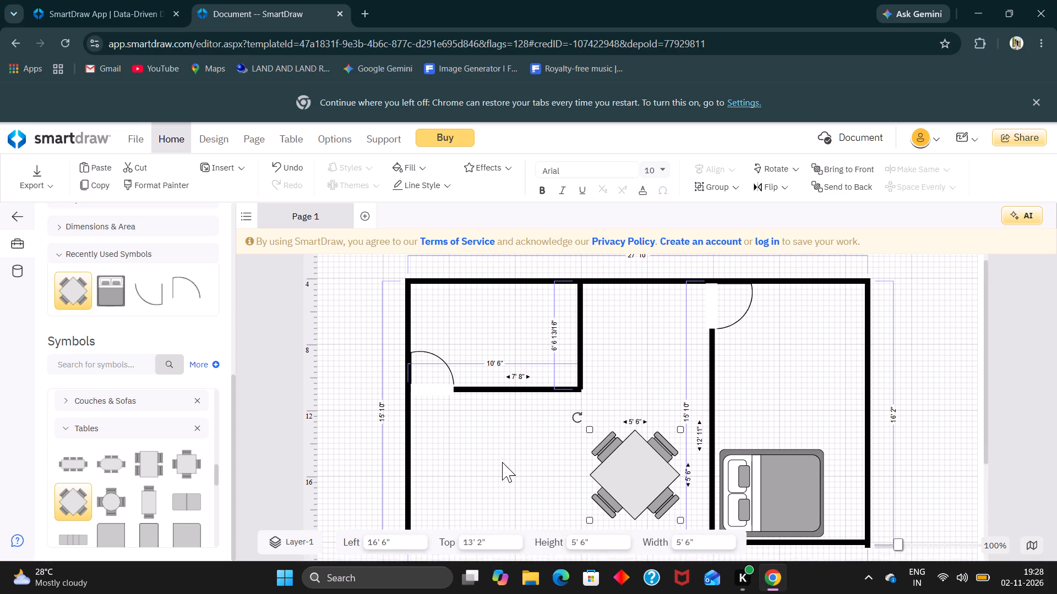
scroll(502, 462, "down", 1)
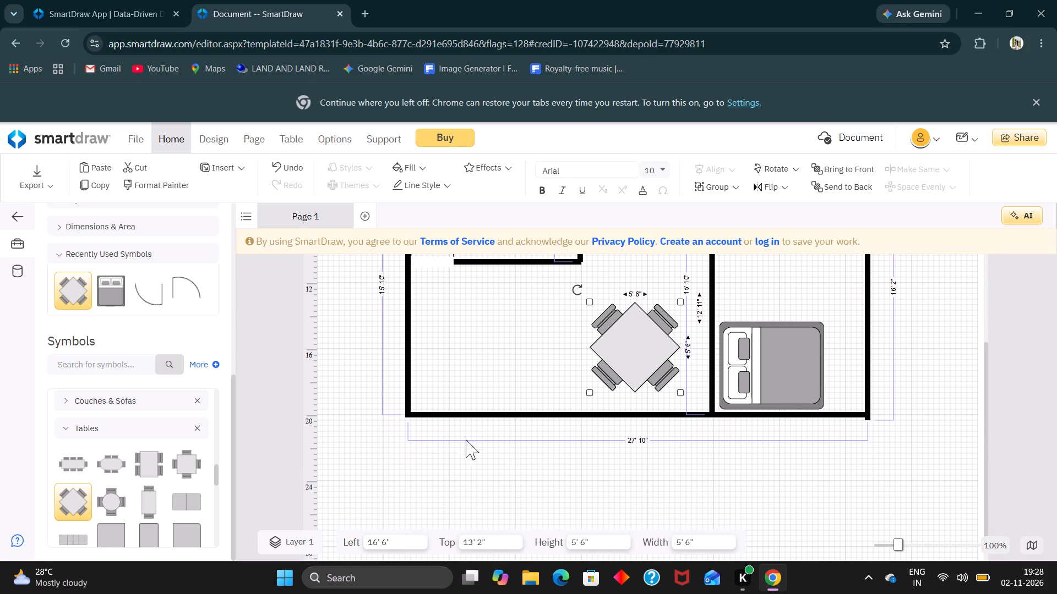
scroll(366, 434, "down", 1)
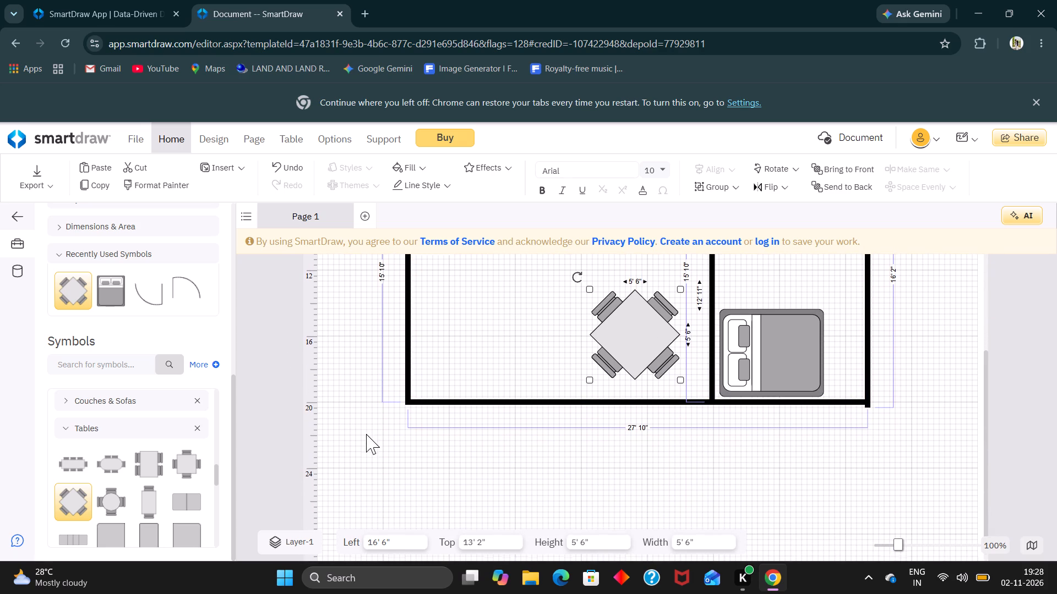
scroll(366, 434, "down", 1)
scroll(103, 269, "up", 1)
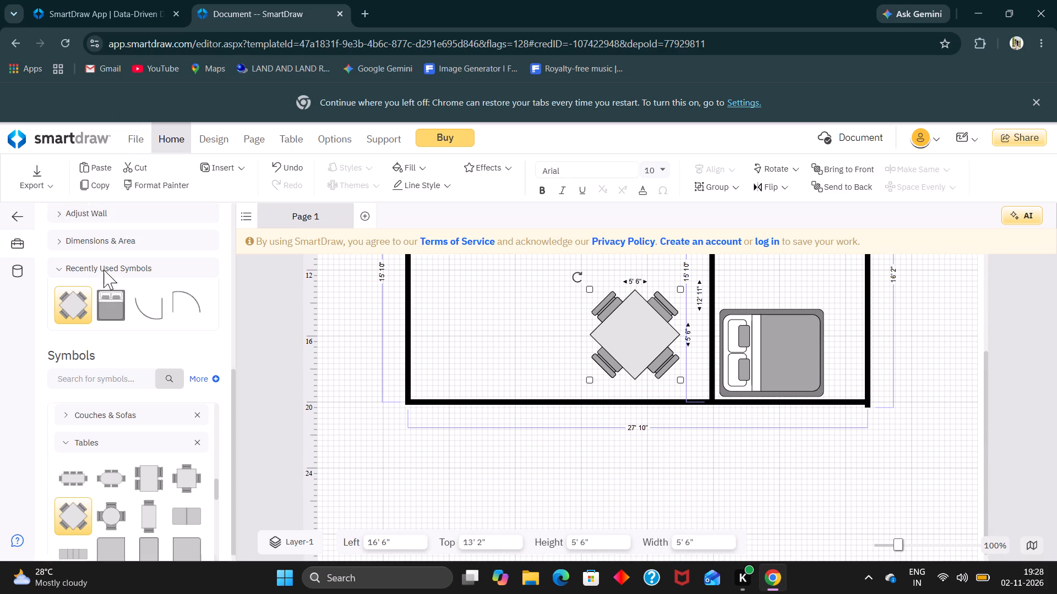
scroll(103, 269, "up", 7)
left_click(91, 291)
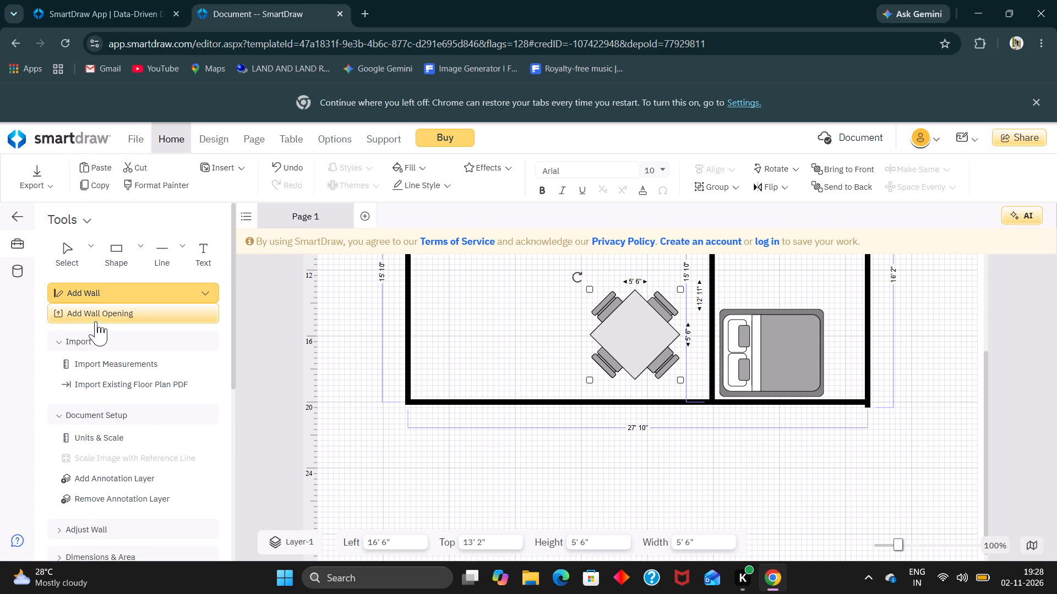
left_click(95, 293)
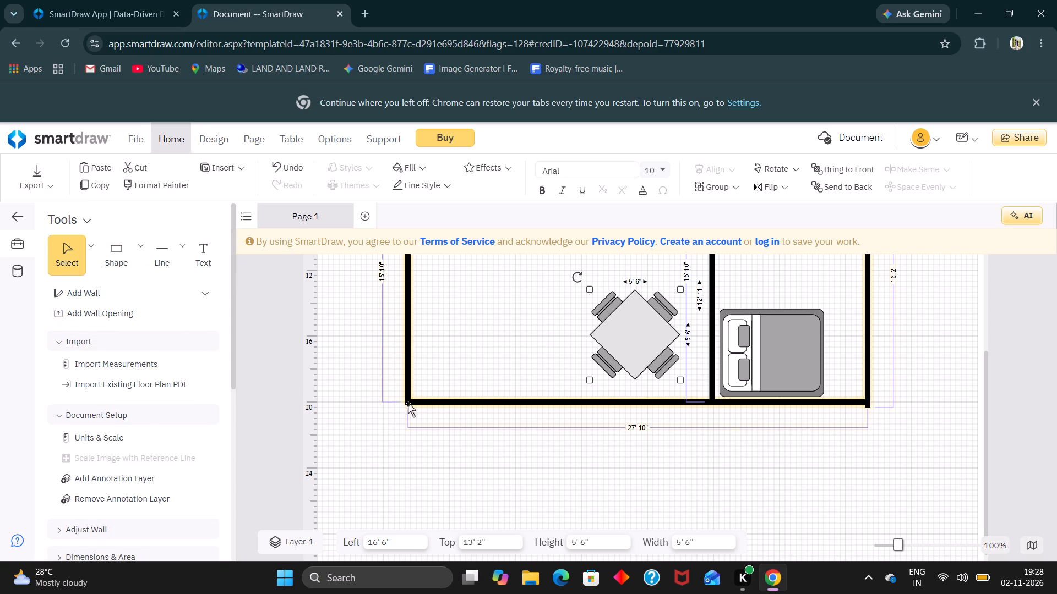
left_click_drag(408, 403, 408, 415)
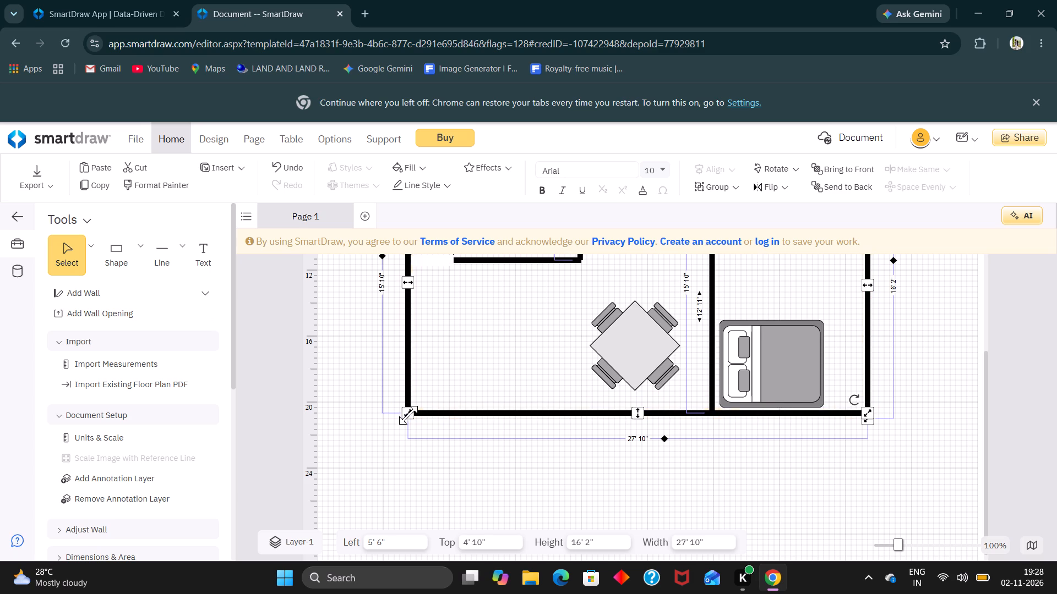
Draw a vertical wall 12' 6" long just below the lower-left corner of the plan, in line with the left outer wall.
left_click(89, 287)
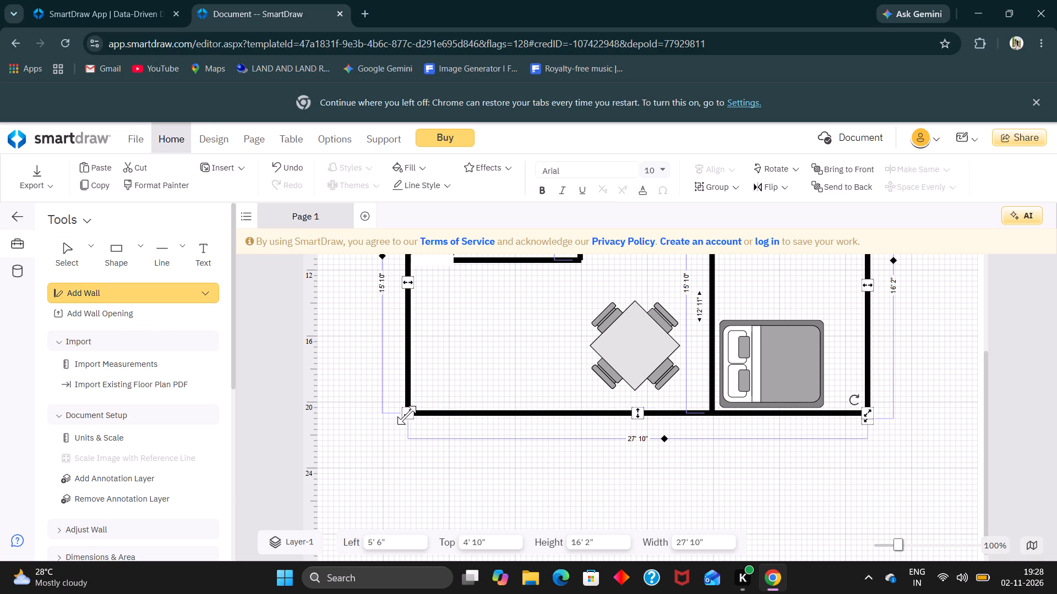
left_click_drag(406, 420, 406, 421)
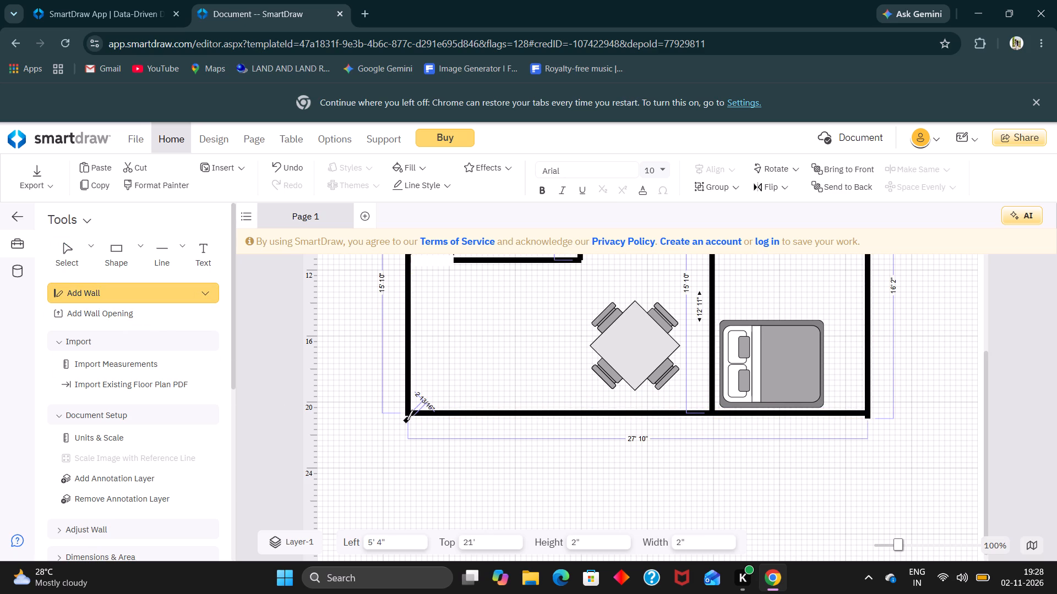
left_click_drag(406, 421, 417, 574)
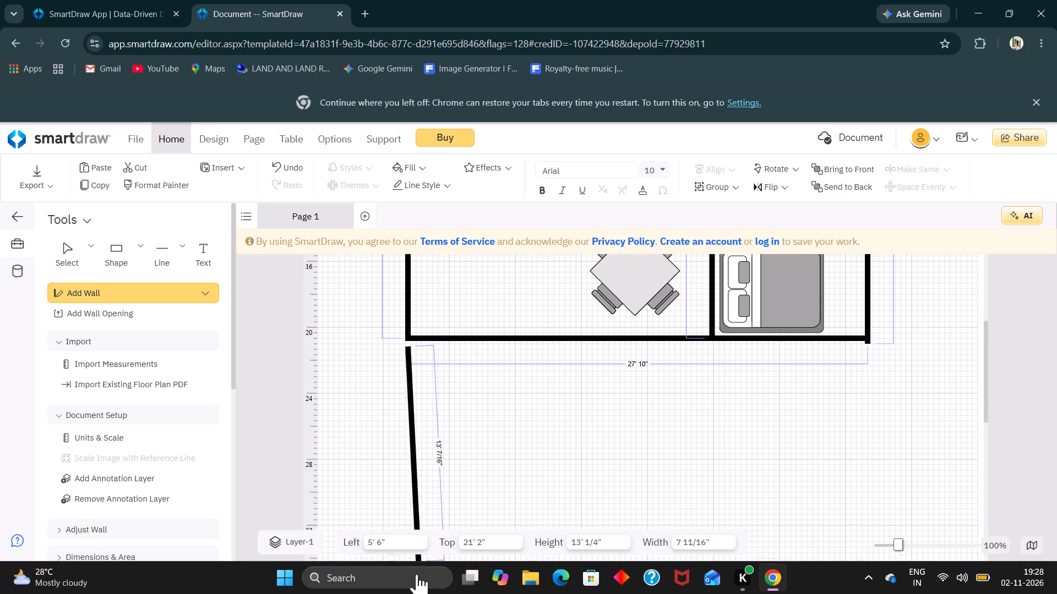
left_click_drag(417, 574, 412, 516)
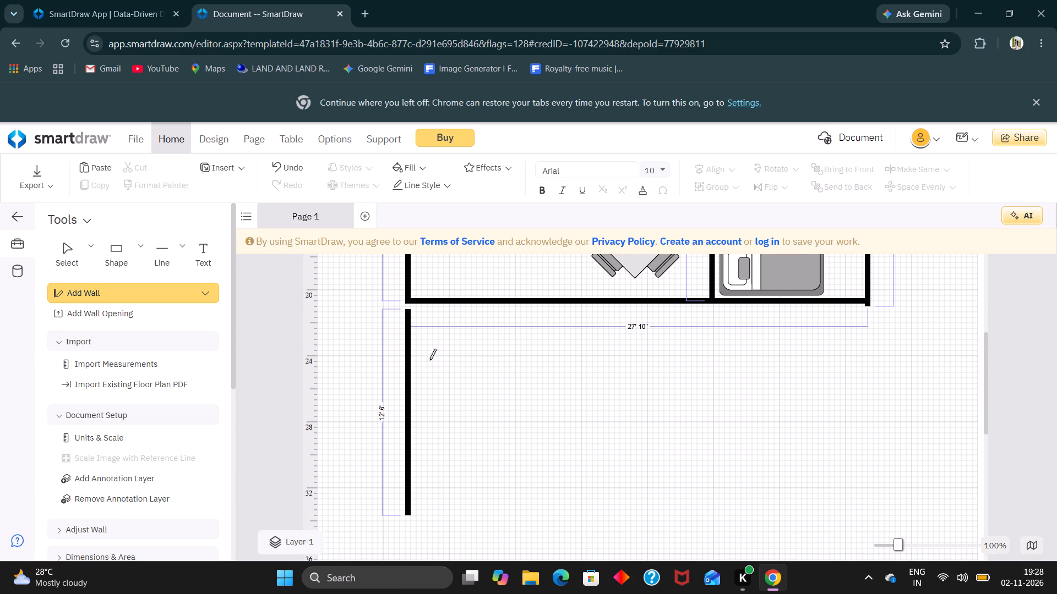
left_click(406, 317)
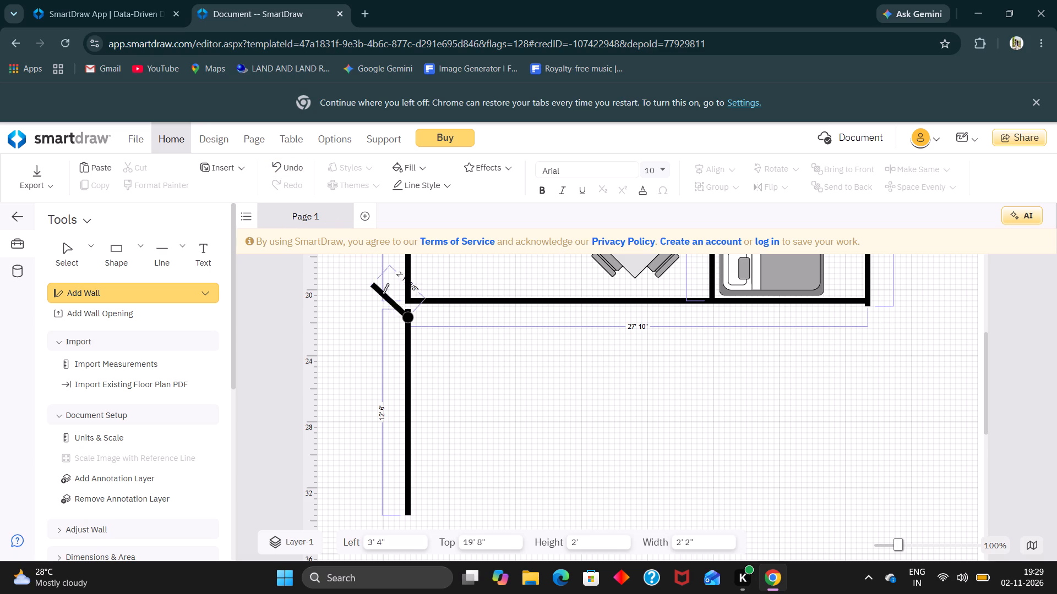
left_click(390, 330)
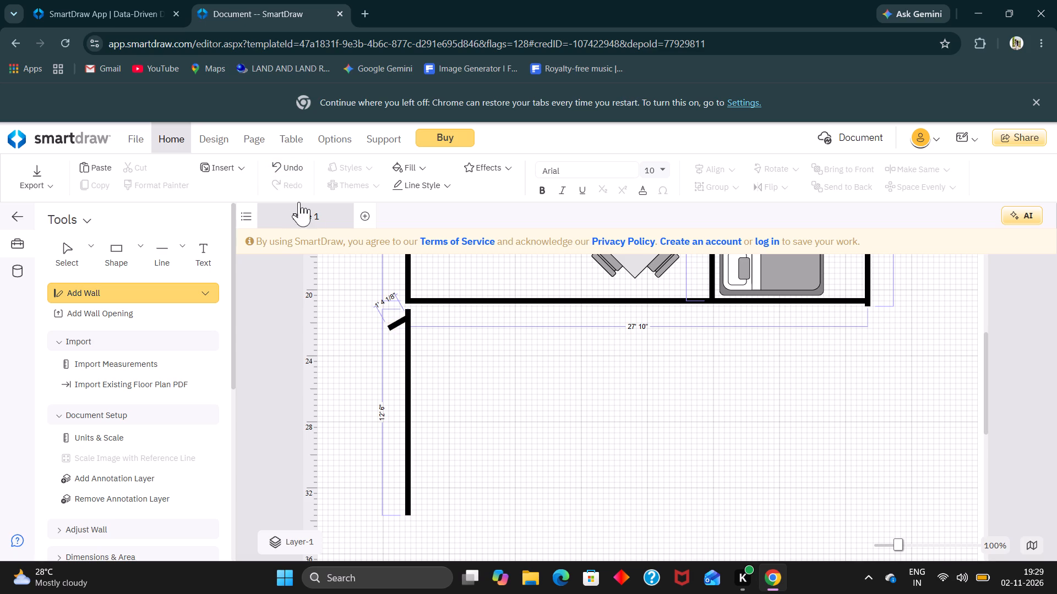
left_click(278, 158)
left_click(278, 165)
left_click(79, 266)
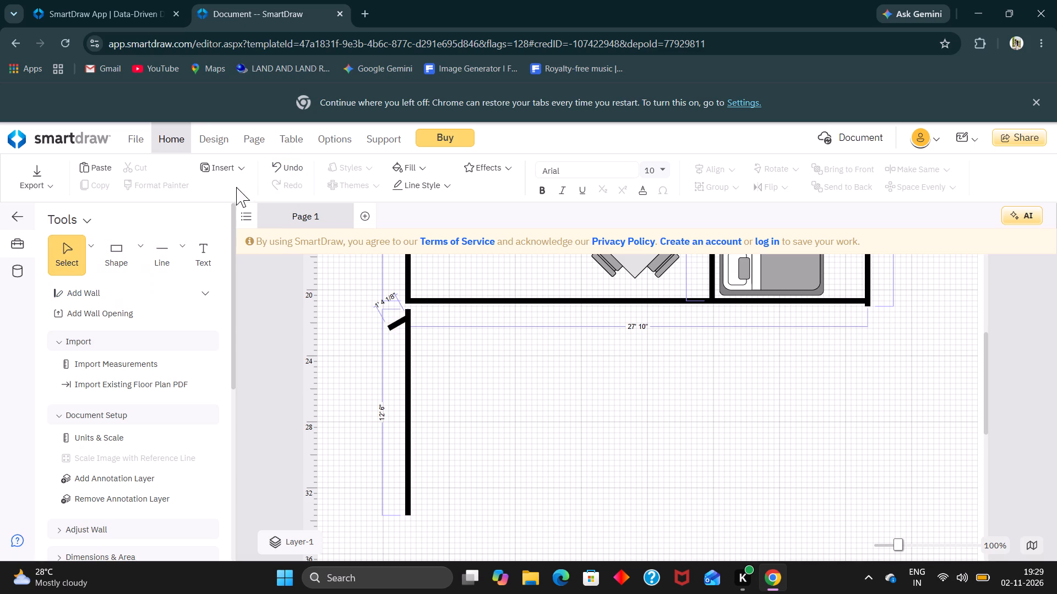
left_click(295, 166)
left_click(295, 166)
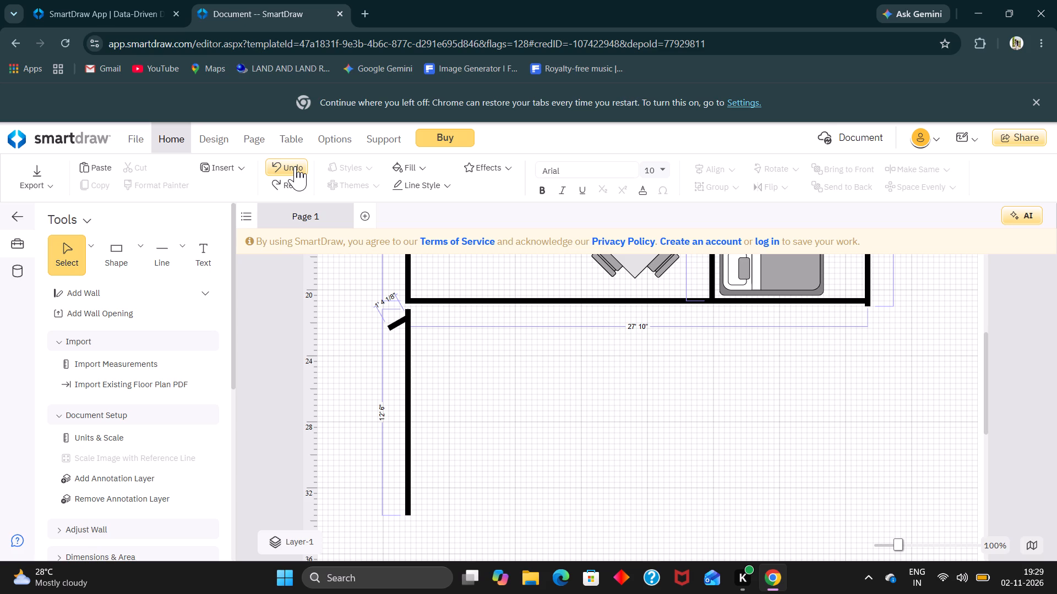
Move the new 12' 6" wall up to Top 20' 10" so it meets the plan's lower-left corner.
left_click(411, 381)
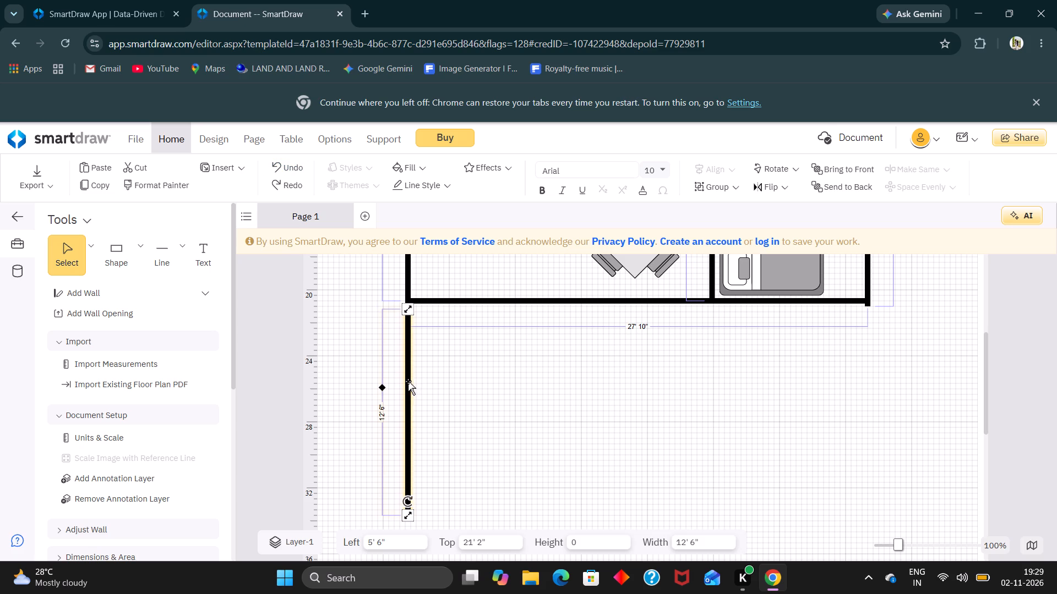
left_click(408, 381)
left_click(408, 381)
left_click_drag(408, 381, 408, 376)
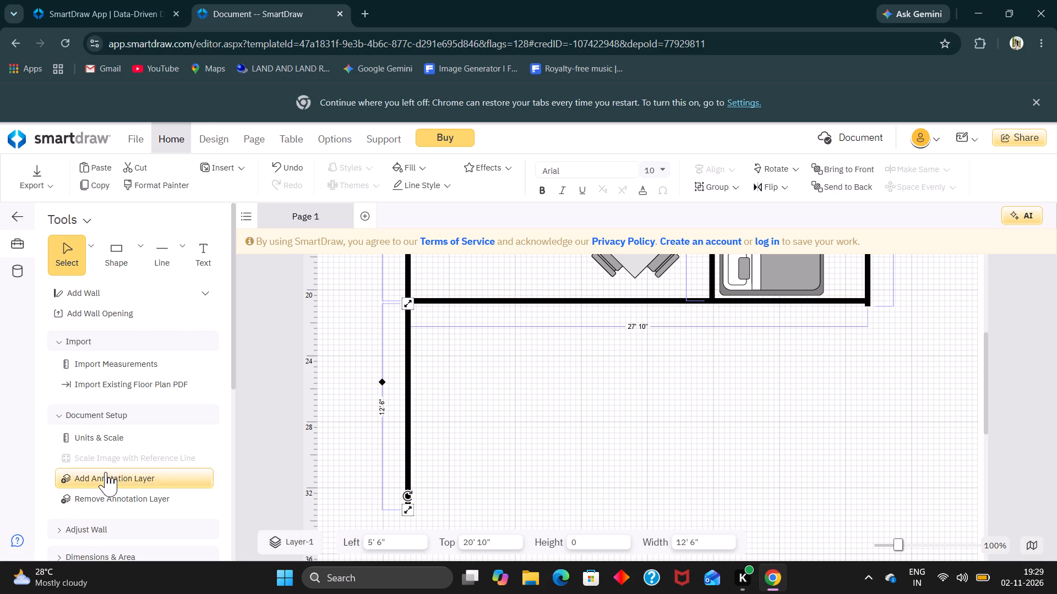
Draw a matching vertical wall 12' 6" long downward from the lower-right corner of the outer walls.
left_click(162, 295)
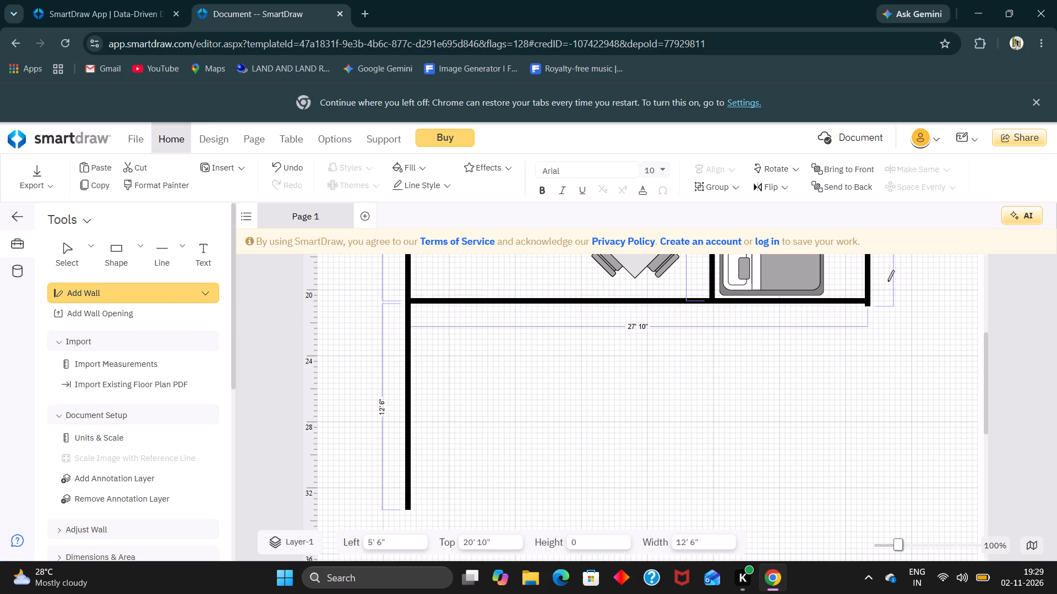
left_click_drag(866, 302, 882, 400)
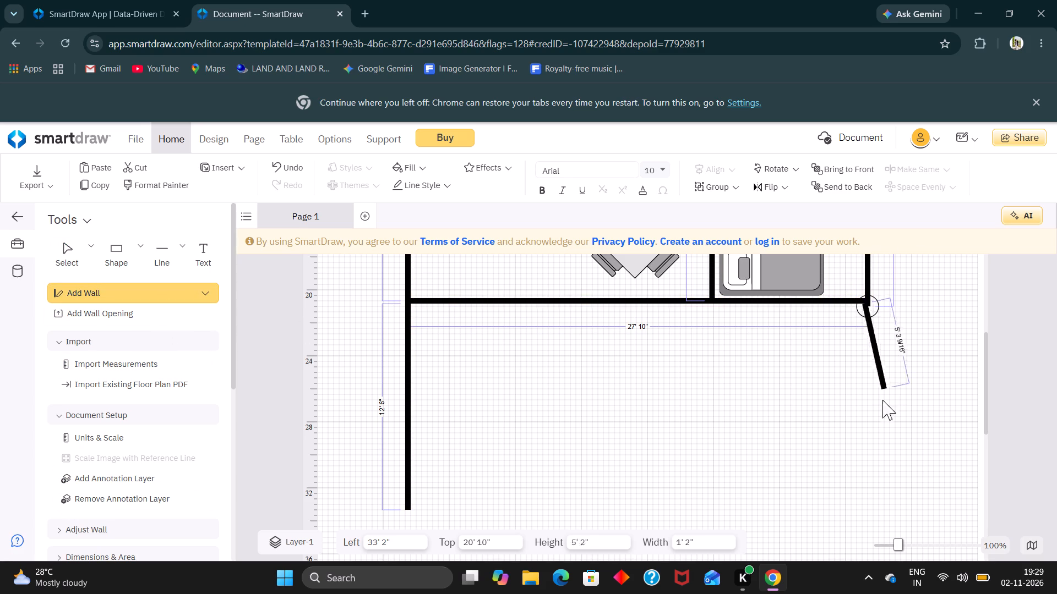
left_click_drag(882, 400, 870, 517)
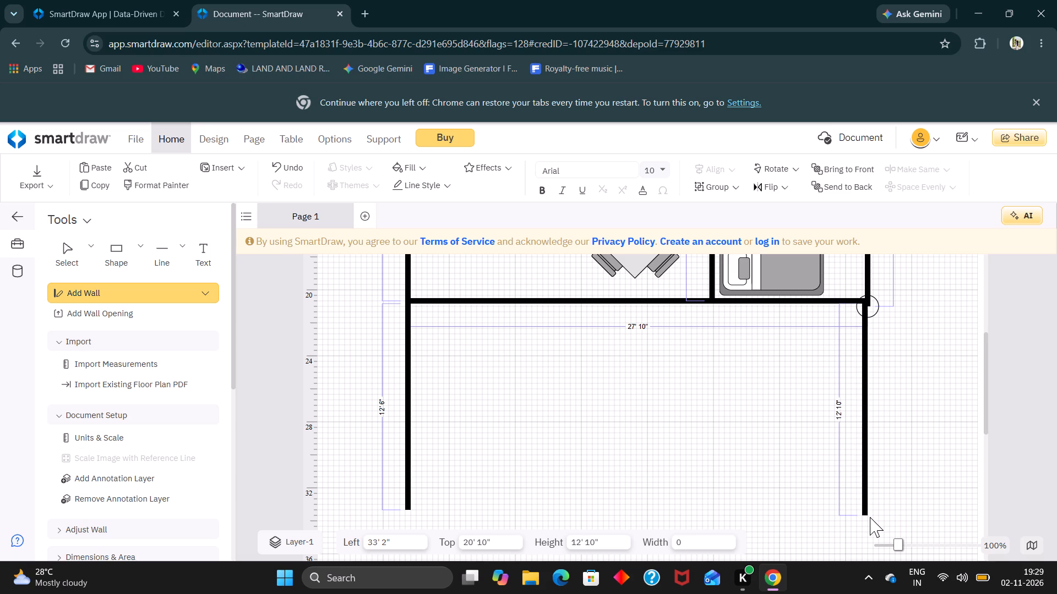
left_click_drag(870, 517, 864, 509)
left_click_drag(864, 509, 867, 508)
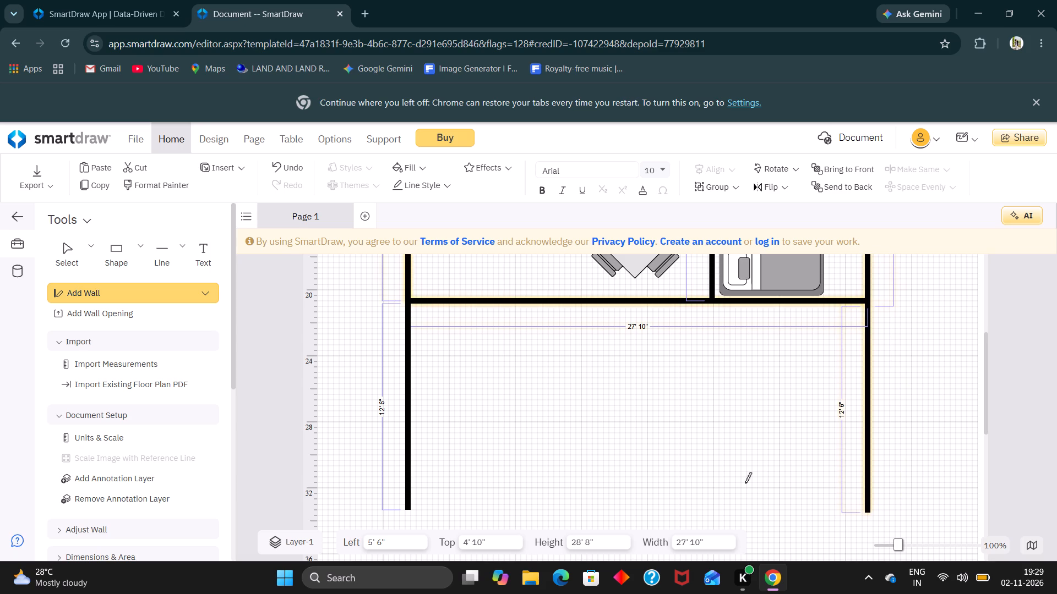
Close the lower room with a horizontal wall 27' 10" long joining the bottom ends of the two new side walls.
scroll(745, 483, "down", 2)
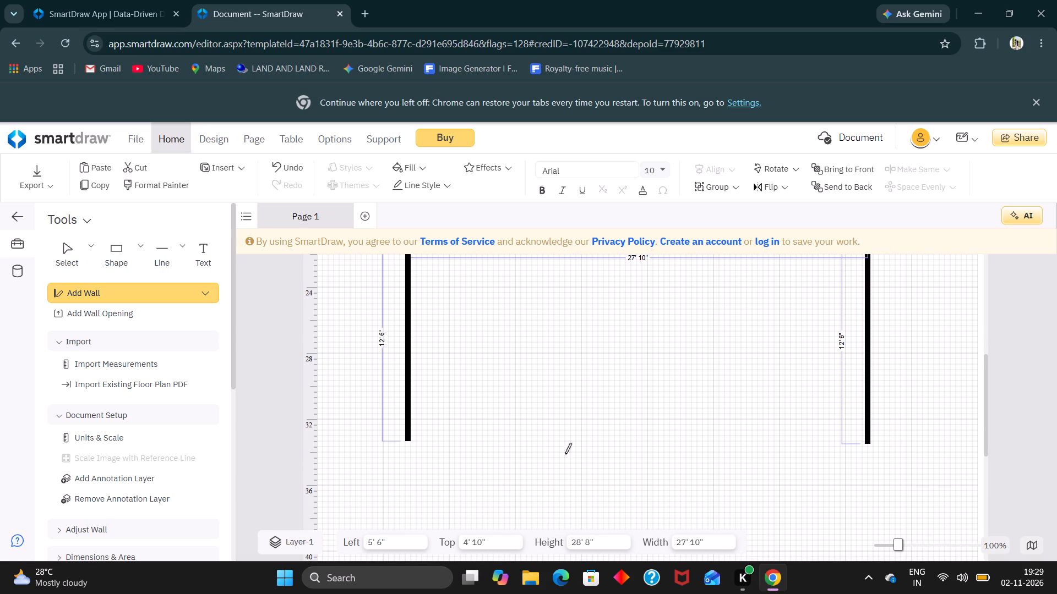
left_click_drag(409, 441, 460, 439)
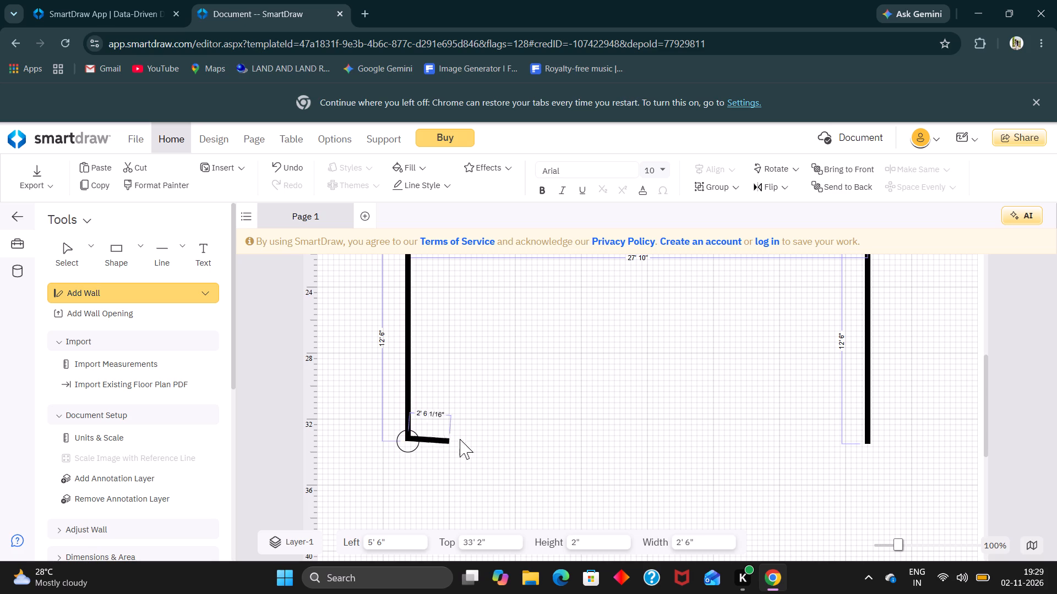
left_click_drag(460, 439, 865, 448)
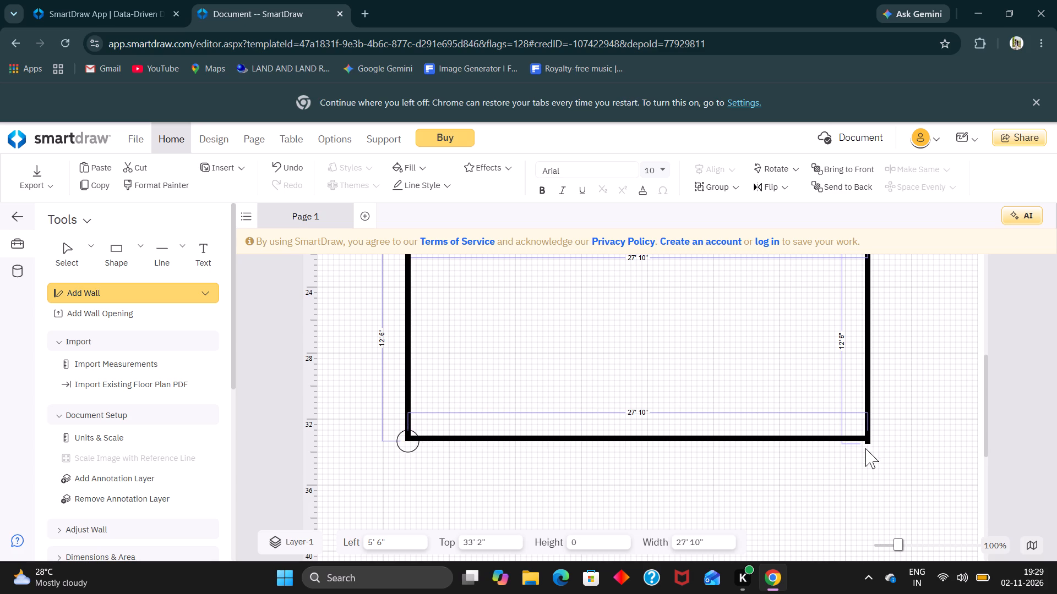
left_click_drag(865, 448, 869, 460)
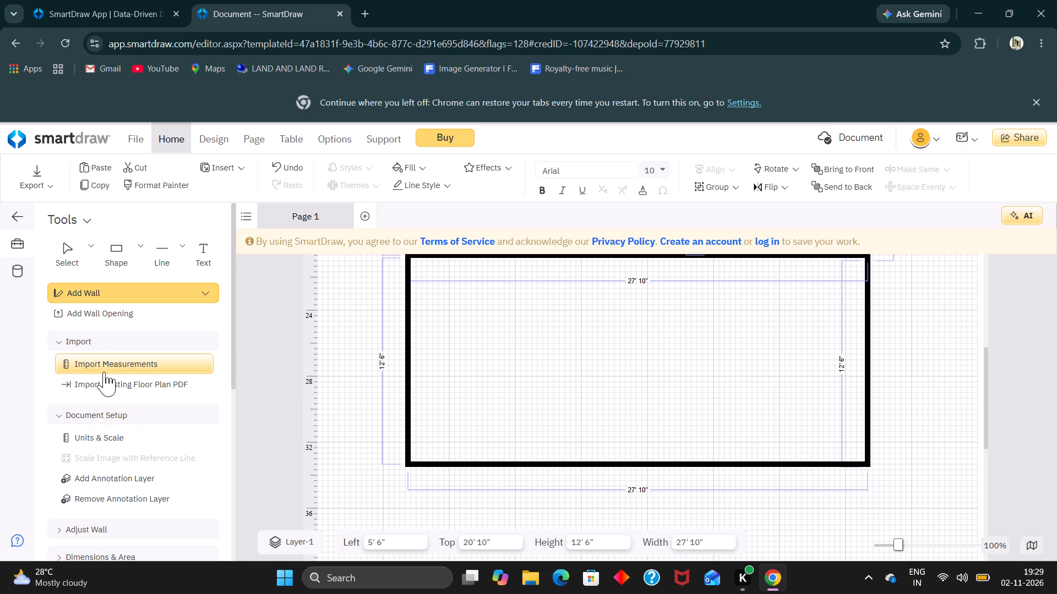
Look through the symbol library from the Tables category down to the Bathtubs & Showers and Toilets categories.
scroll(106, 503, "down", 3)
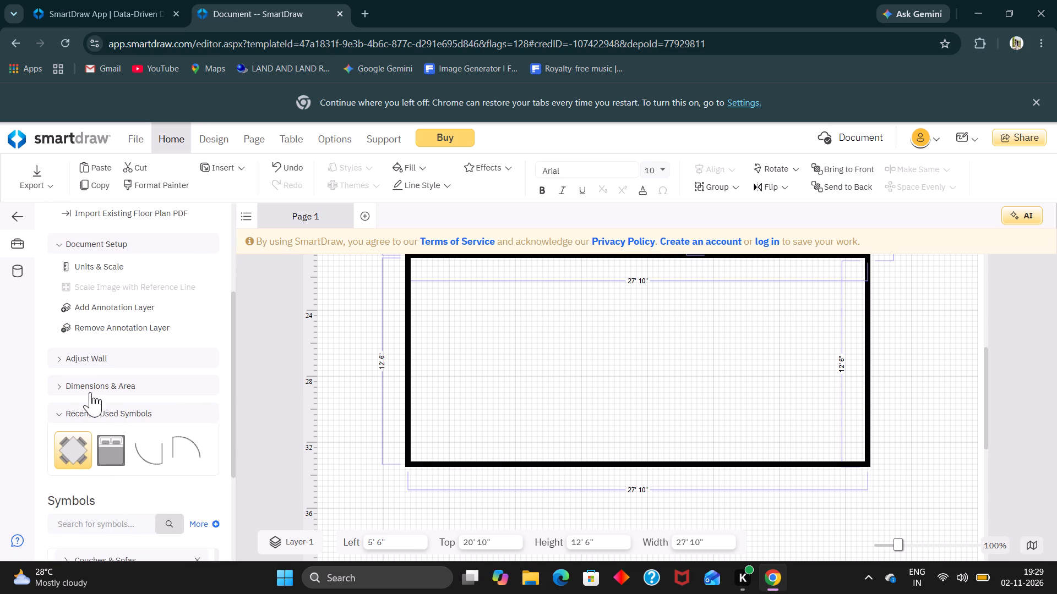
scroll(102, 388, "down", 3)
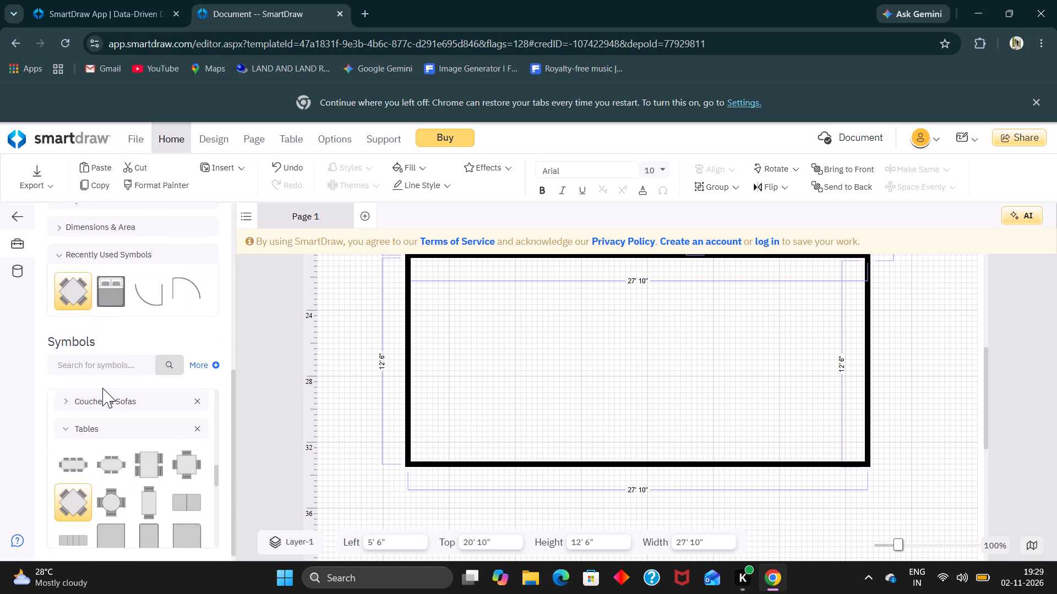
scroll(174, 485, "down", 3)
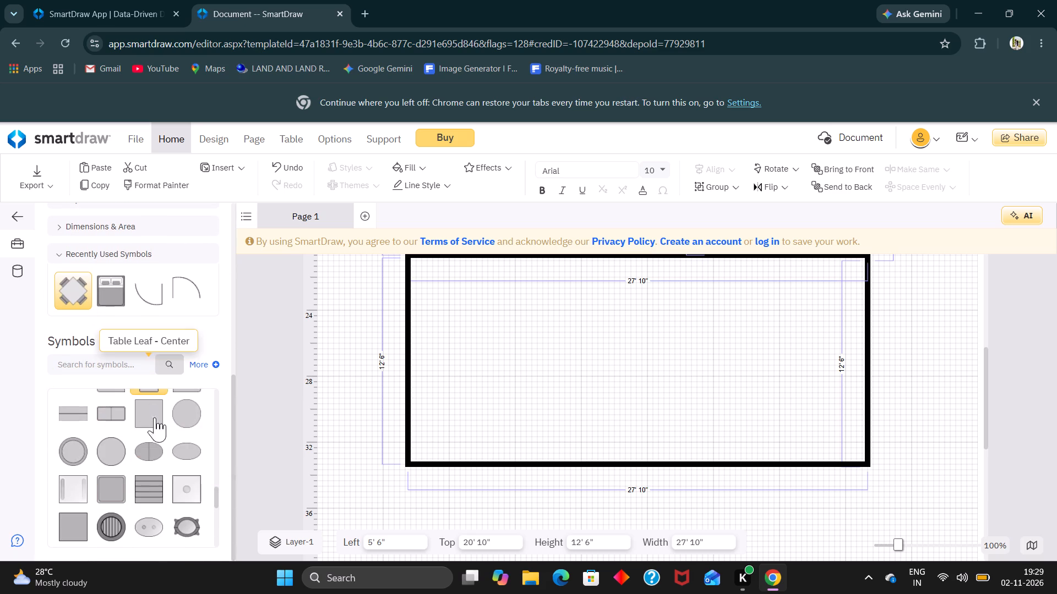
scroll(159, 432, "down", 3)
scroll(159, 432, "up", 8)
scroll(159, 432, "down", 4)
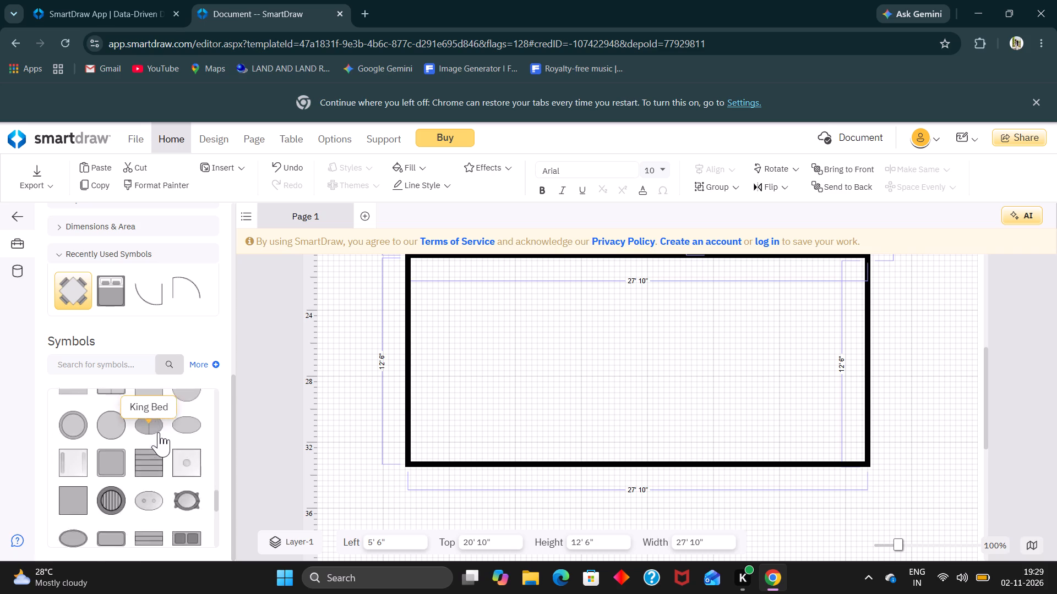
scroll(159, 432, "down", 6)
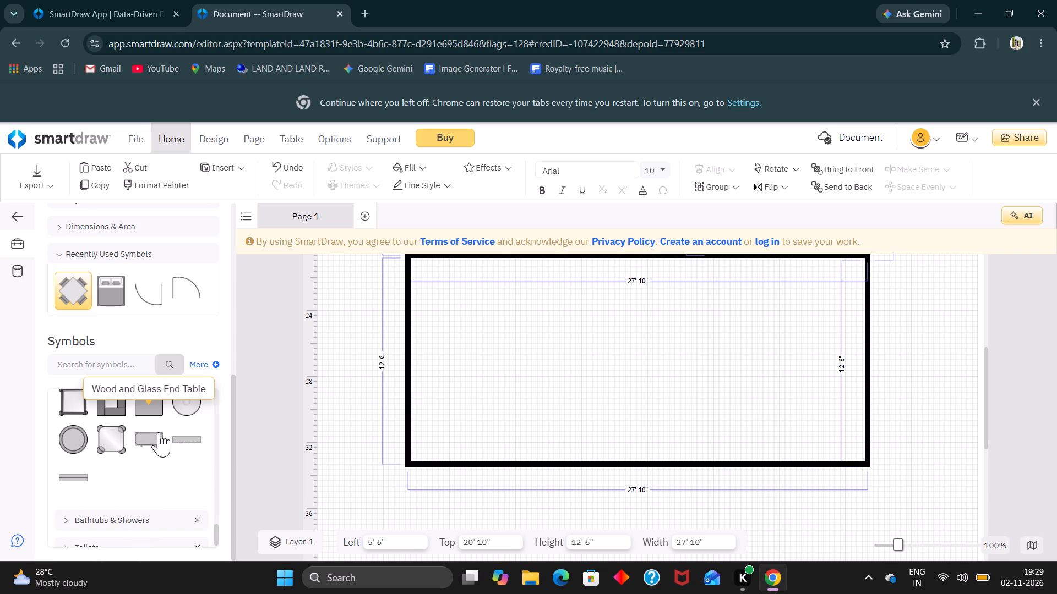
scroll(159, 432, "down", 1)
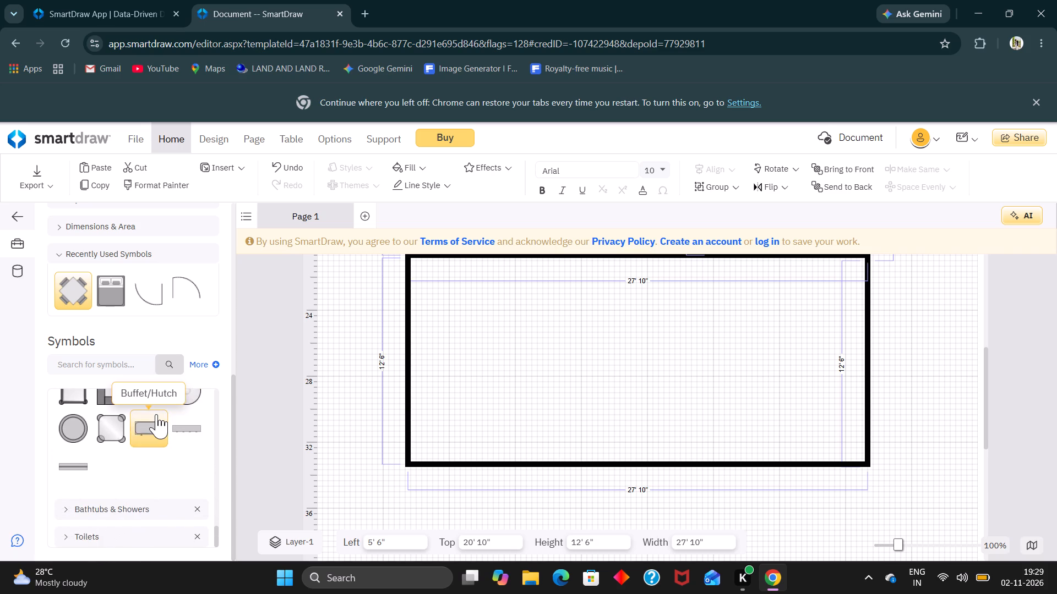
Choose the Double Door (60") symbol from the Doors & Windows category.
scroll(156, 414, "up", 10)
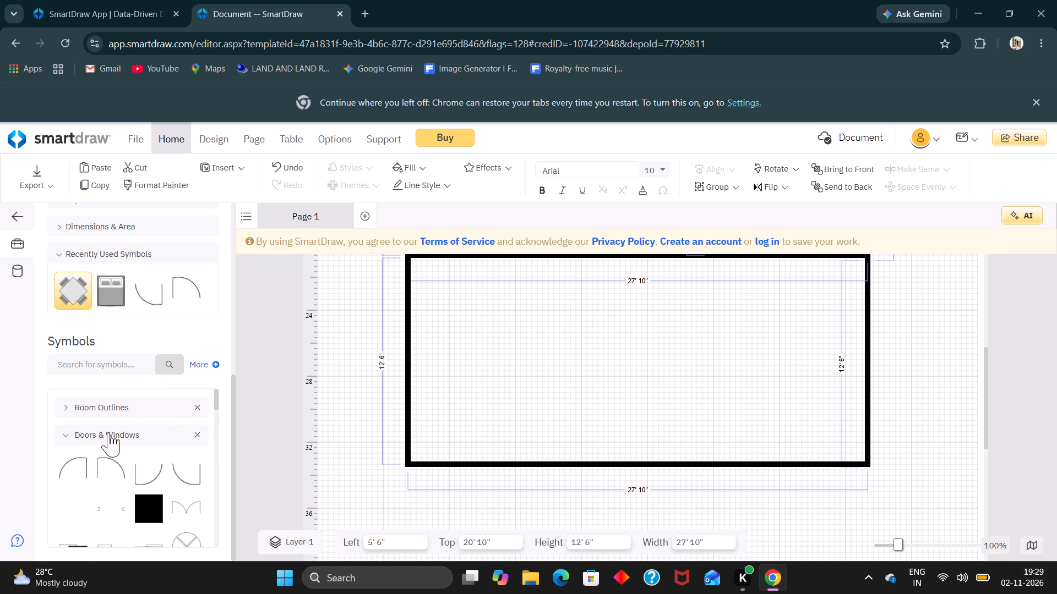
left_click(108, 432)
left_click(110, 426)
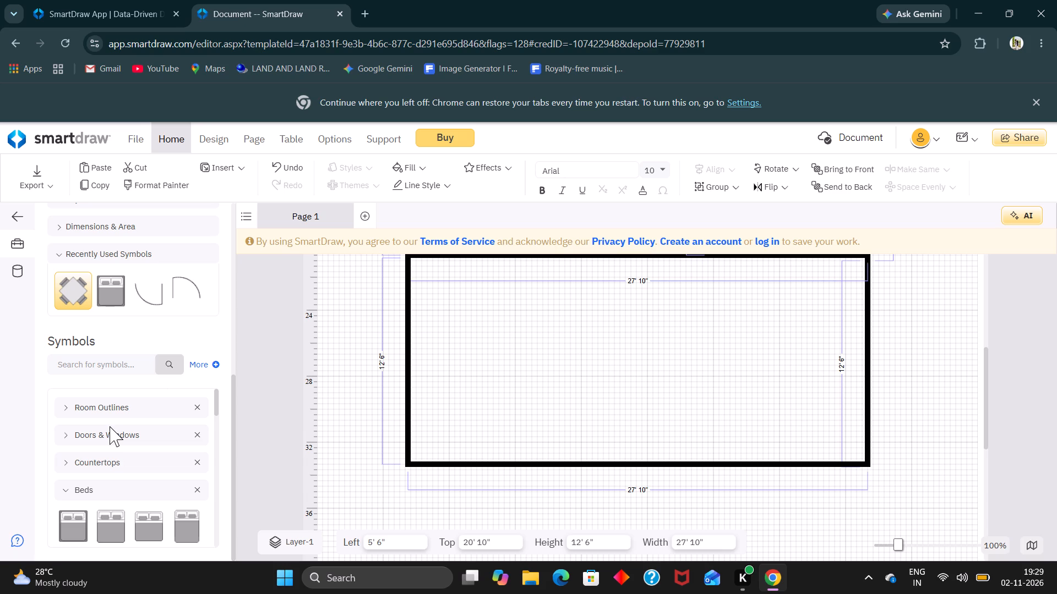
left_click(67, 437)
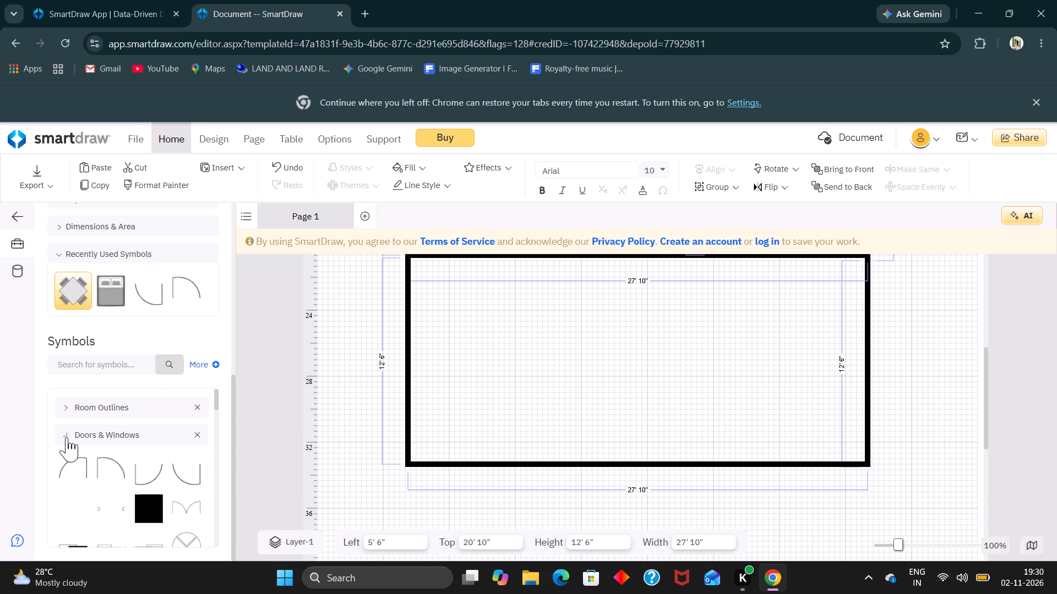
scroll(128, 475, "down", 1)
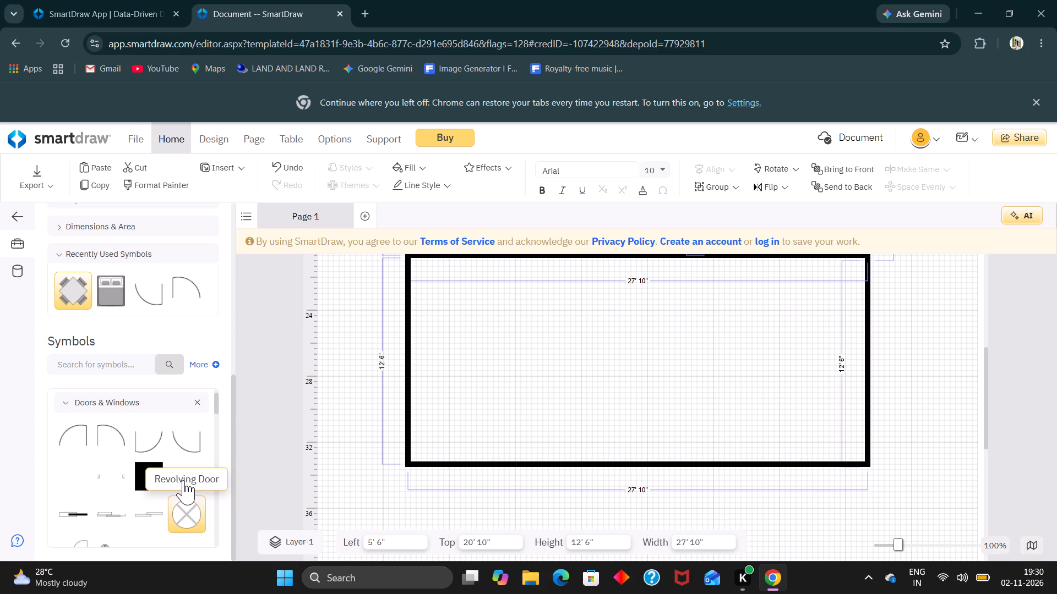
left_click(183, 480)
double_click(183, 480)
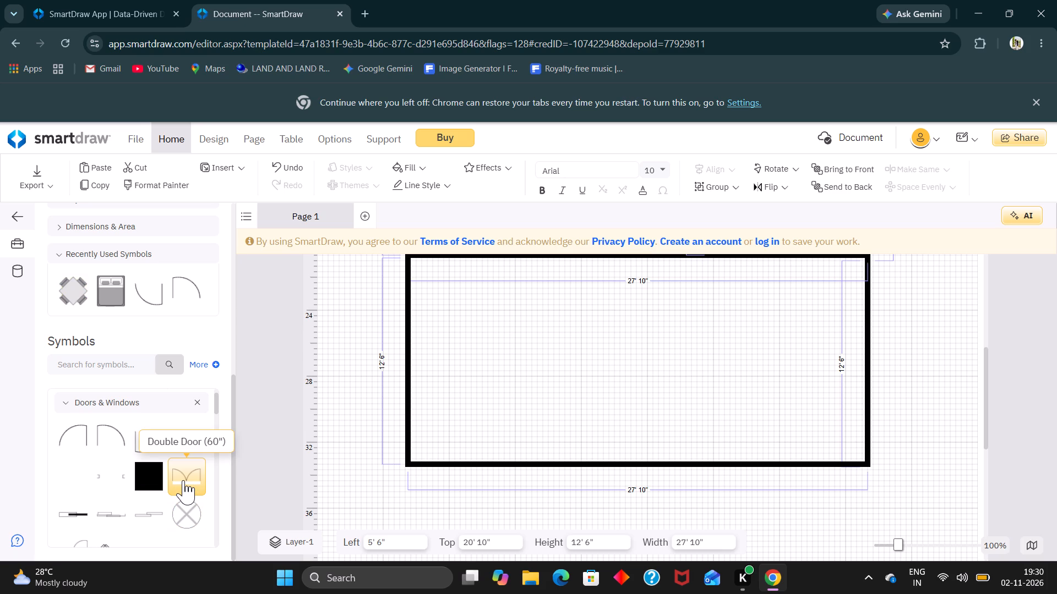
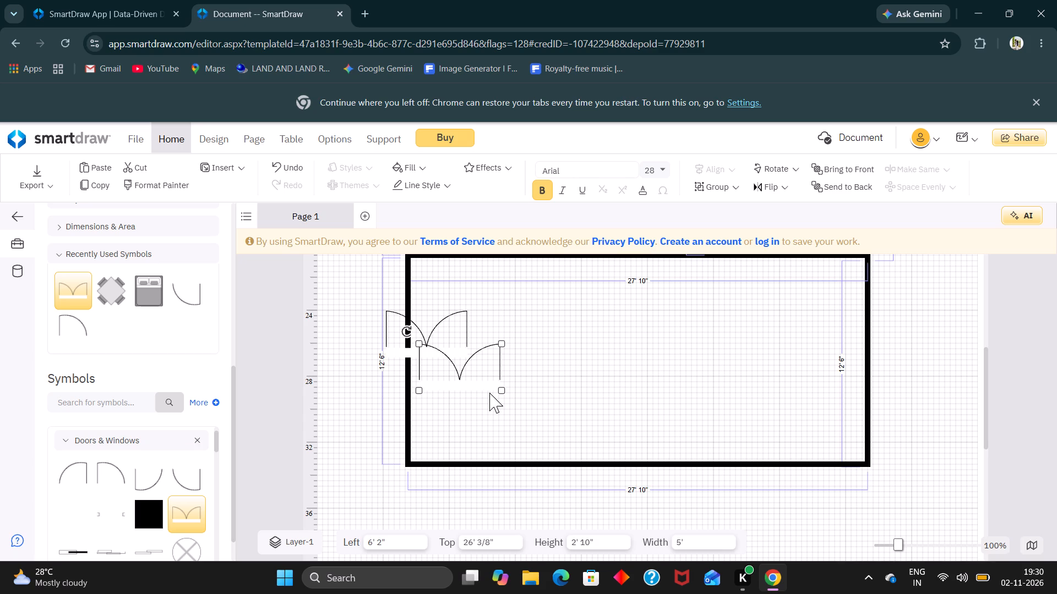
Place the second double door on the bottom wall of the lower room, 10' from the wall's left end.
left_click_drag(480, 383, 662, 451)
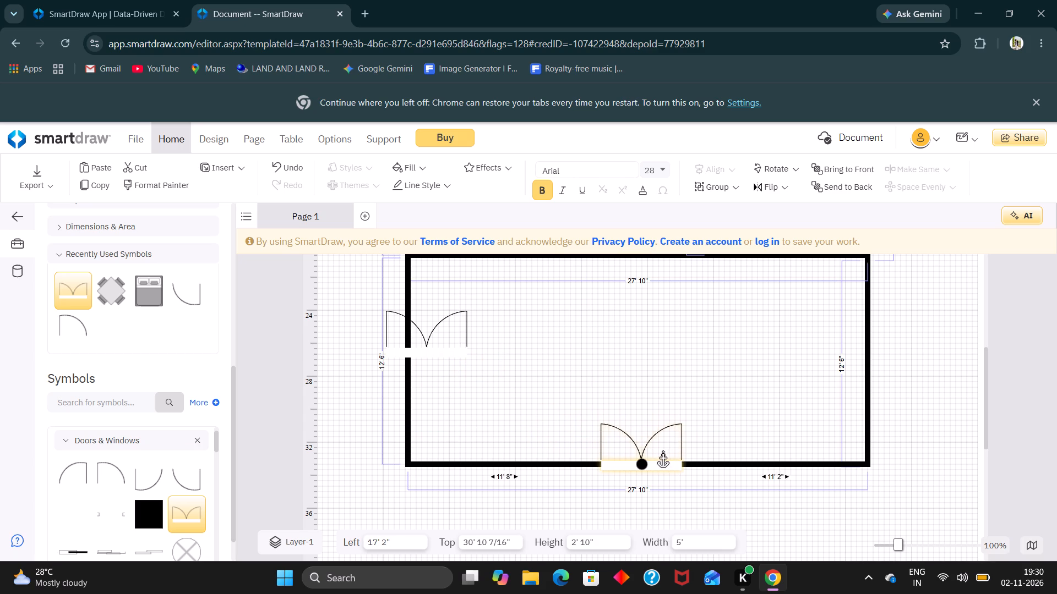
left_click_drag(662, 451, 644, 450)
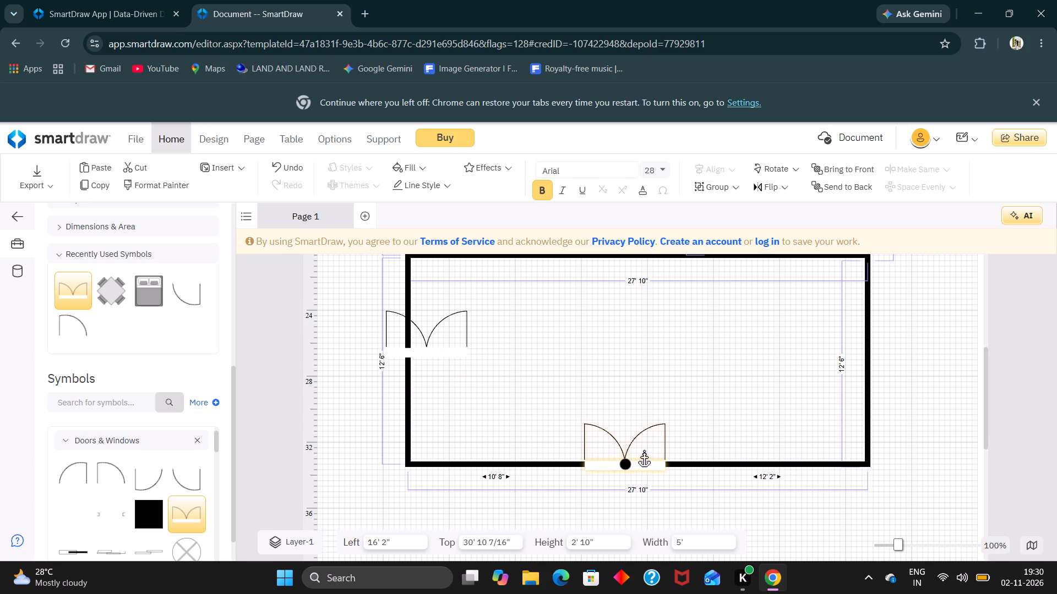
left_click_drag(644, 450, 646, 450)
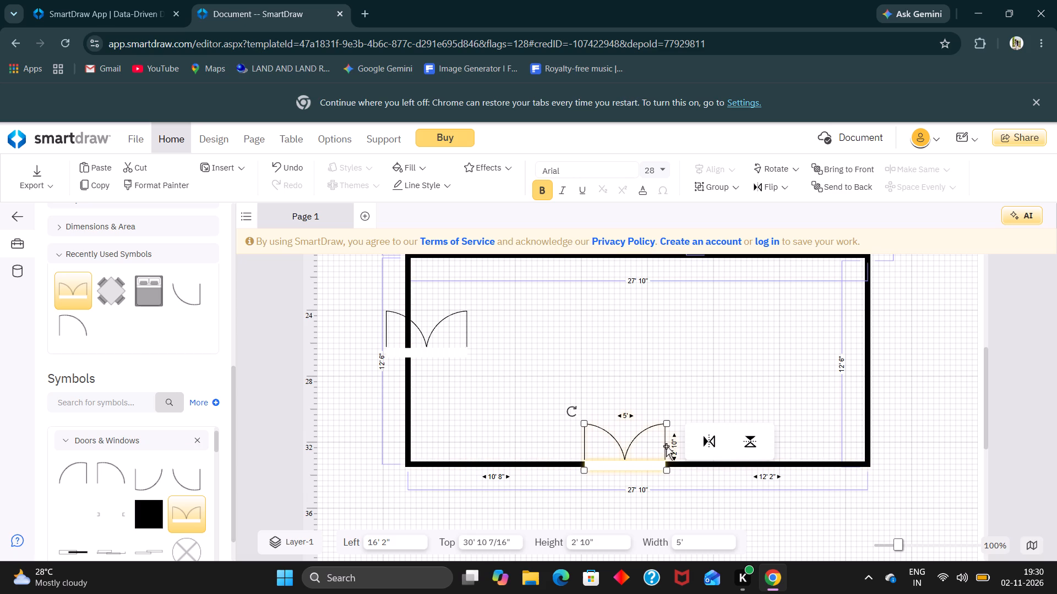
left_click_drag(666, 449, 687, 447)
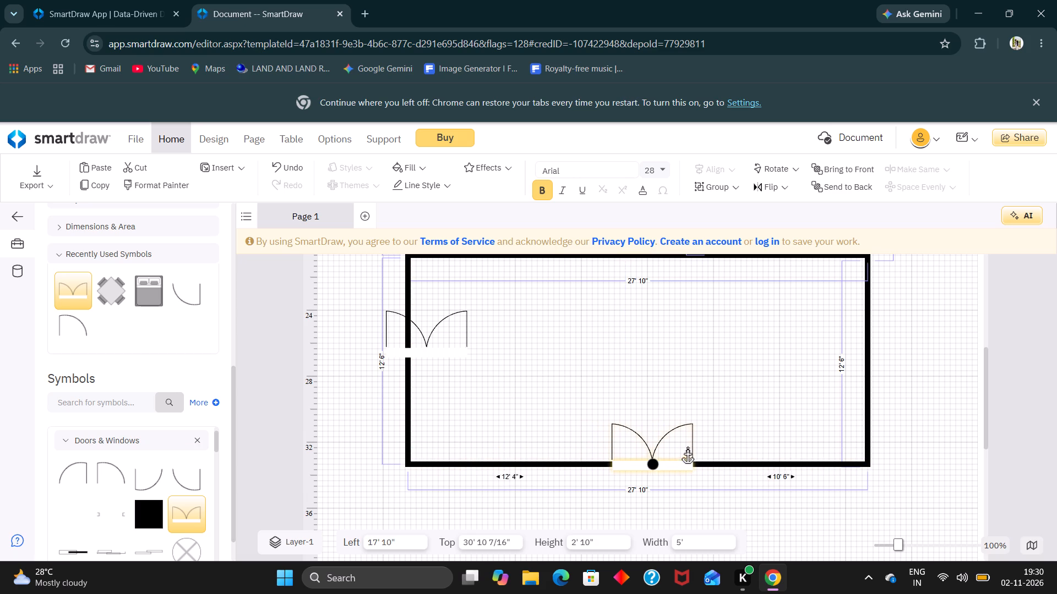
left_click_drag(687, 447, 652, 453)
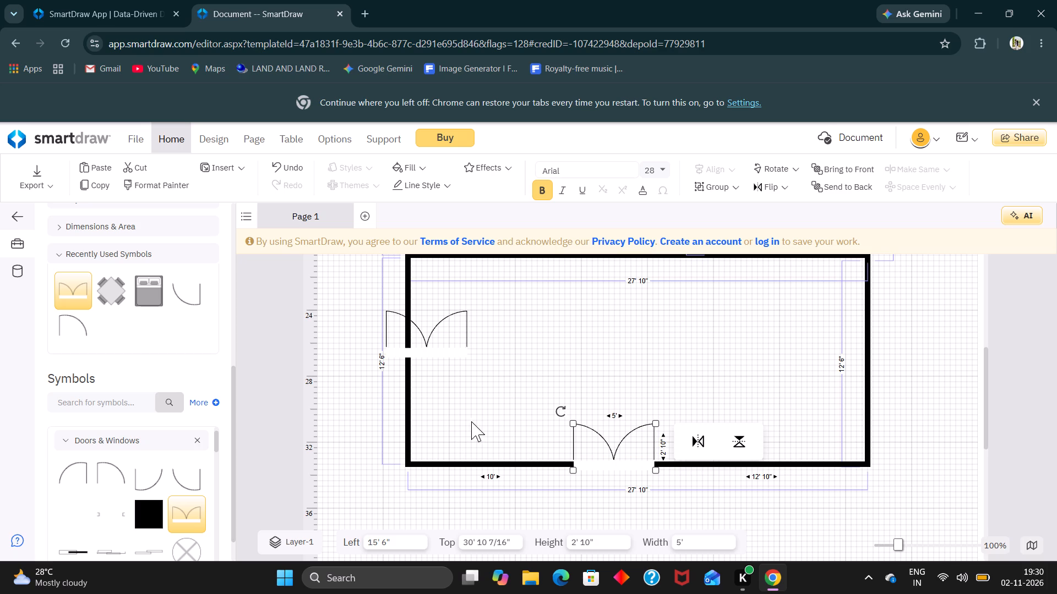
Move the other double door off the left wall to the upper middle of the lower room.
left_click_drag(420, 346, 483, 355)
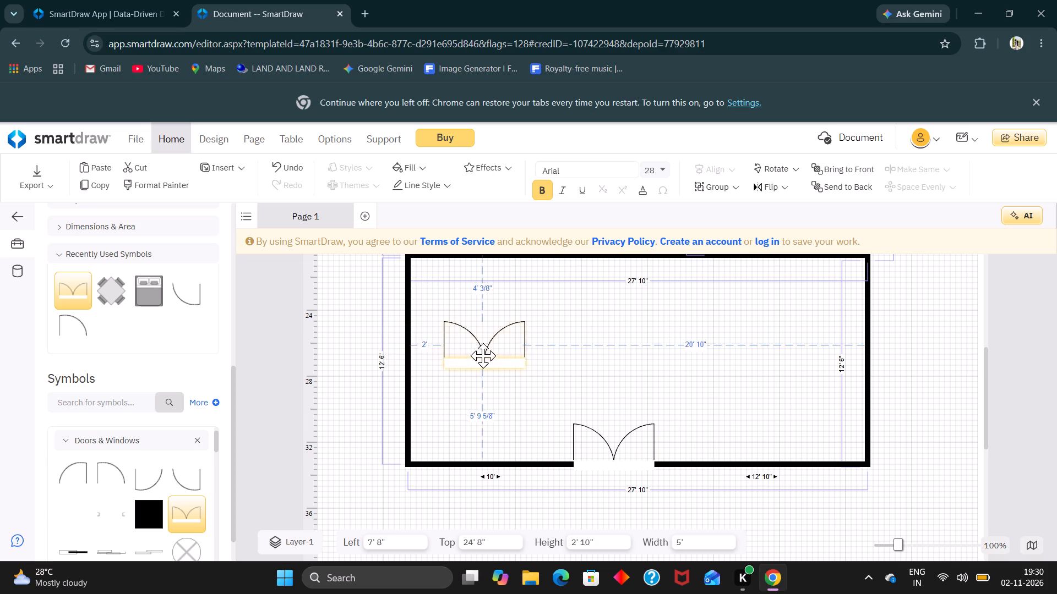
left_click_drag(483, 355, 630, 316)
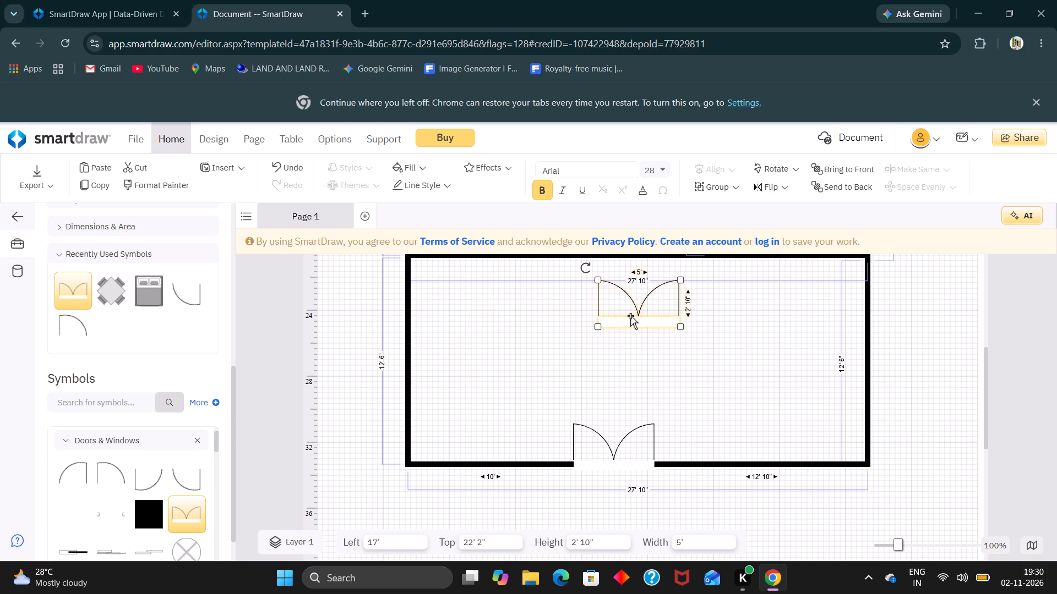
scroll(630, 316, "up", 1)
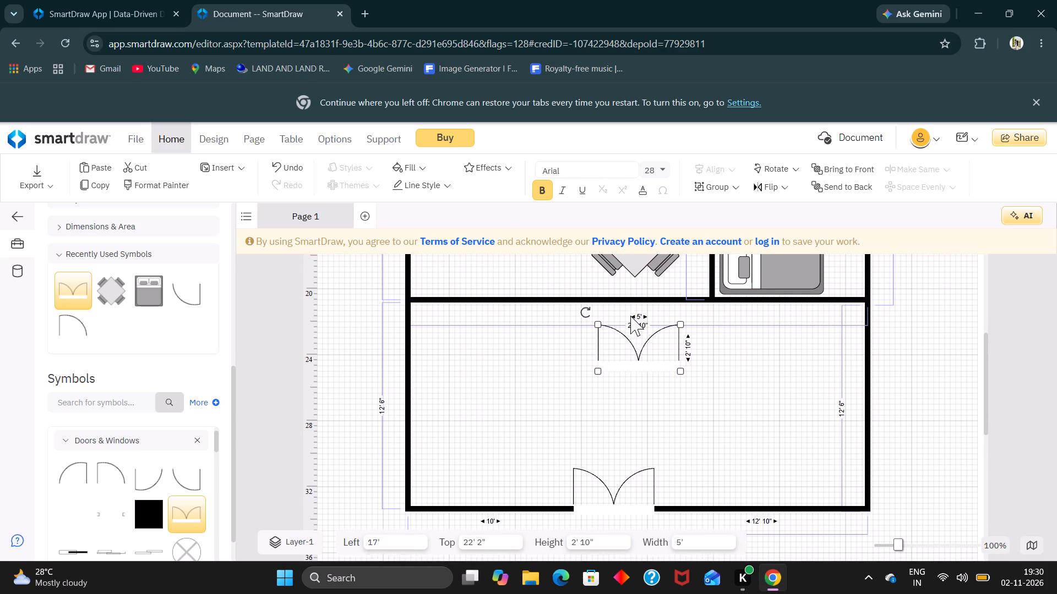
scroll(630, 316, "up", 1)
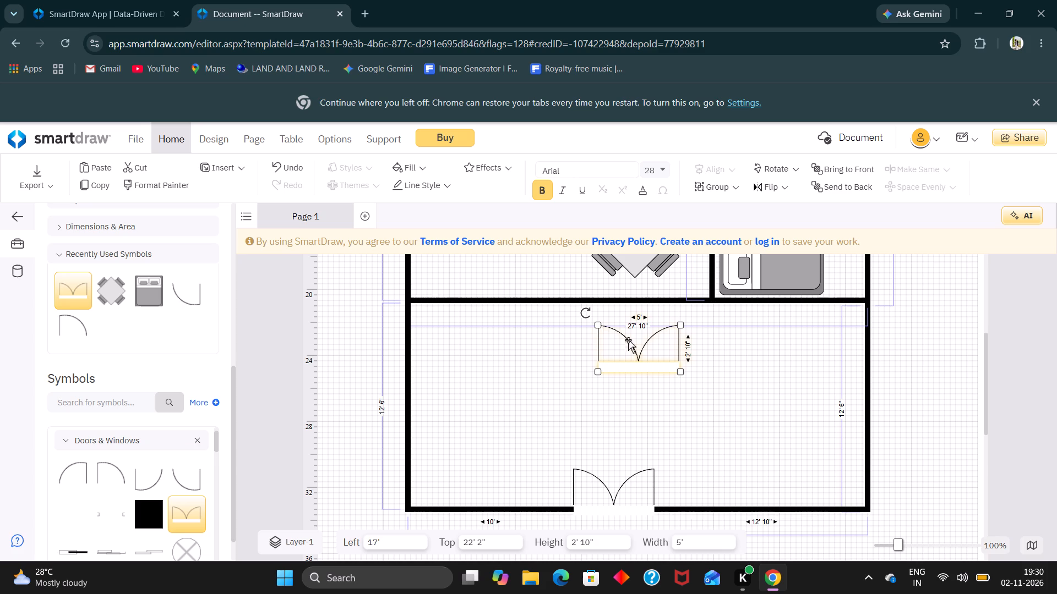
Undo the recent door moves and the insertion of the duplicate double door, leaving one on the left wall.
left_click(240, 404)
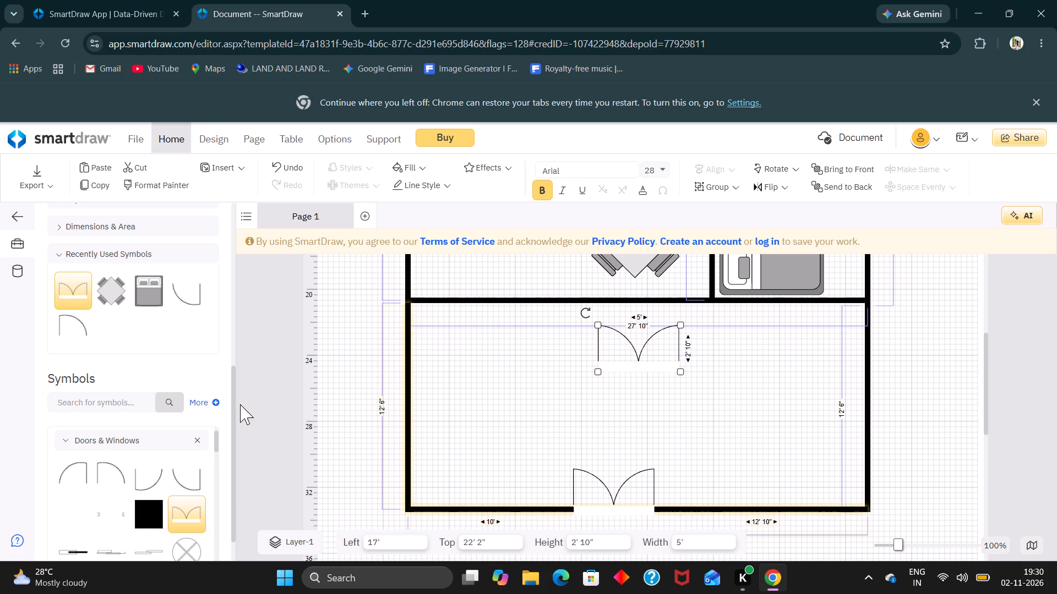
scroll(99, 234, "up", 5)
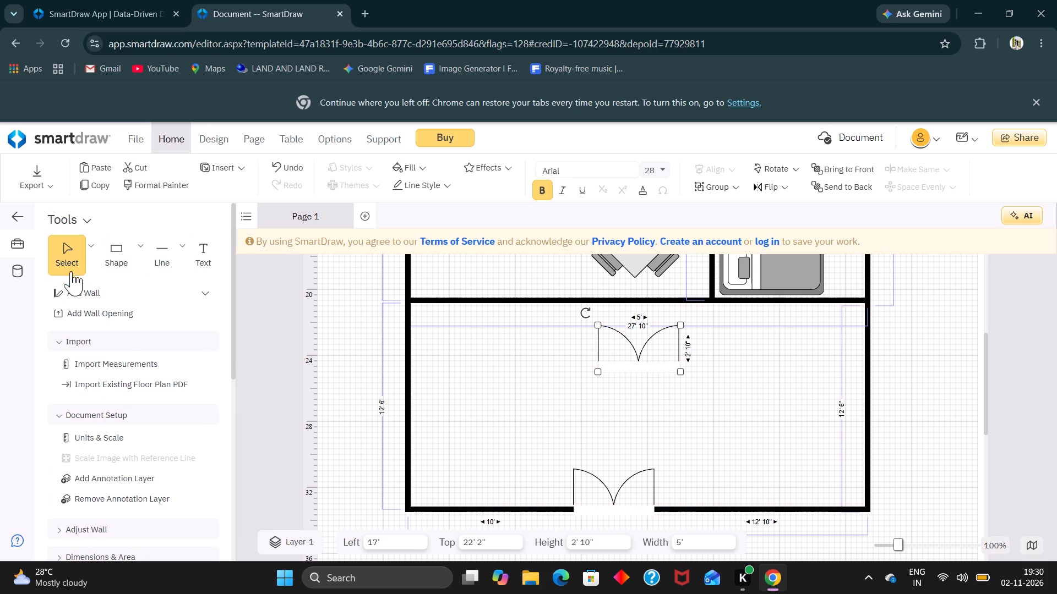
left_click_drag(70, 261, 291, 163)
left_click(291, 163)
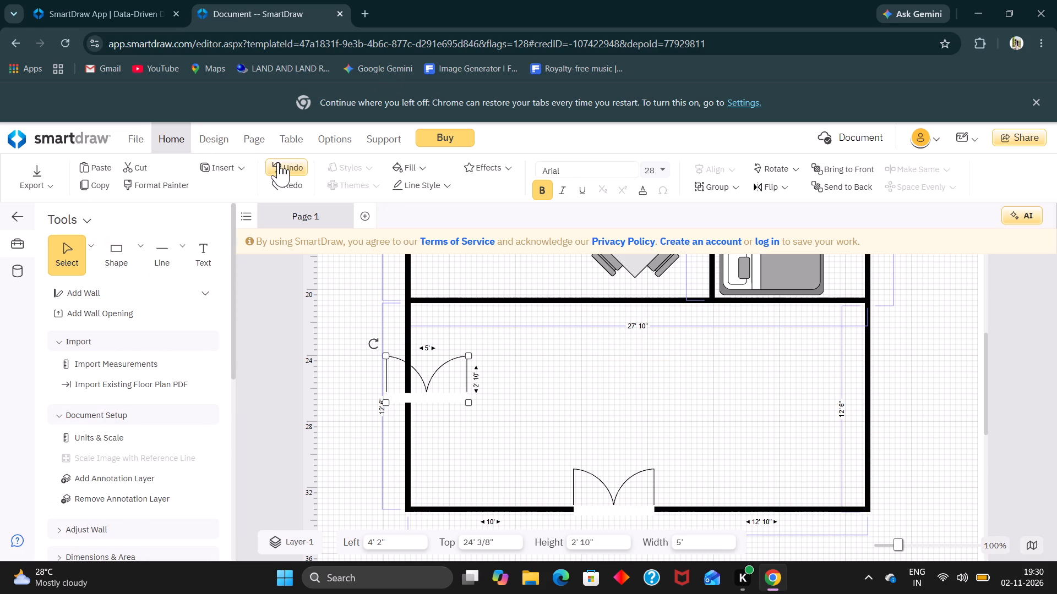
left_click(278, 162)
left_click(278, 162)
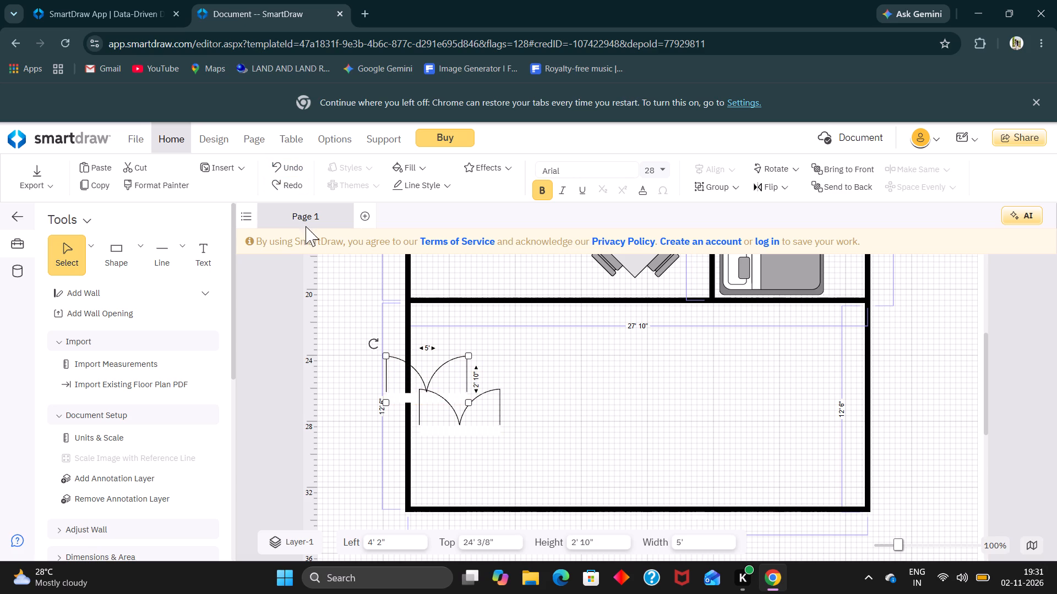
left_click(276, 165)
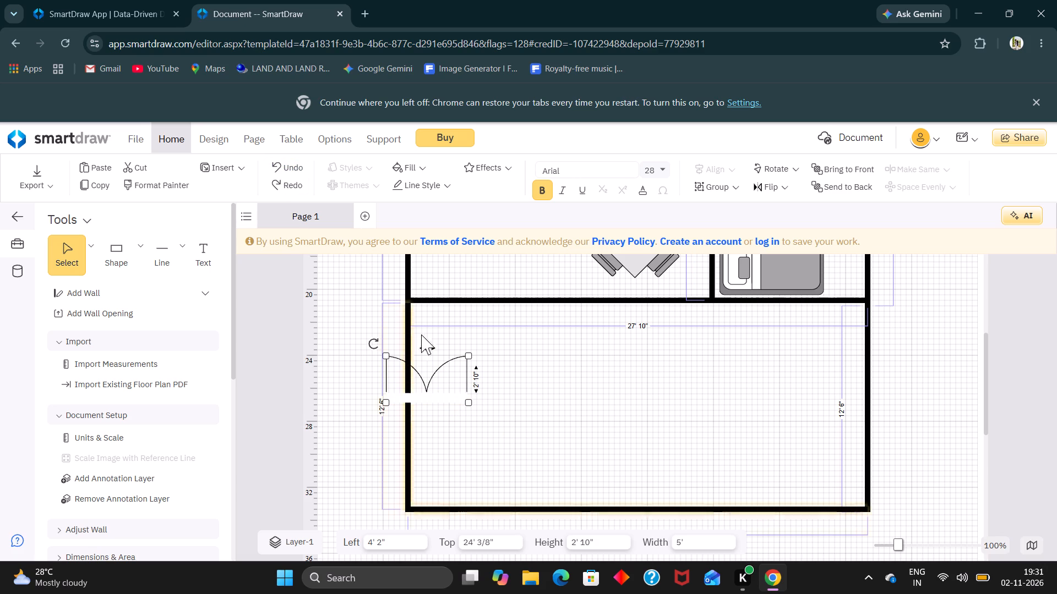
Move the remaining double door onto the bottom wall of the lower room, about 10' 4" from its left end.
left_click_drag(448, 370, 647, 477)
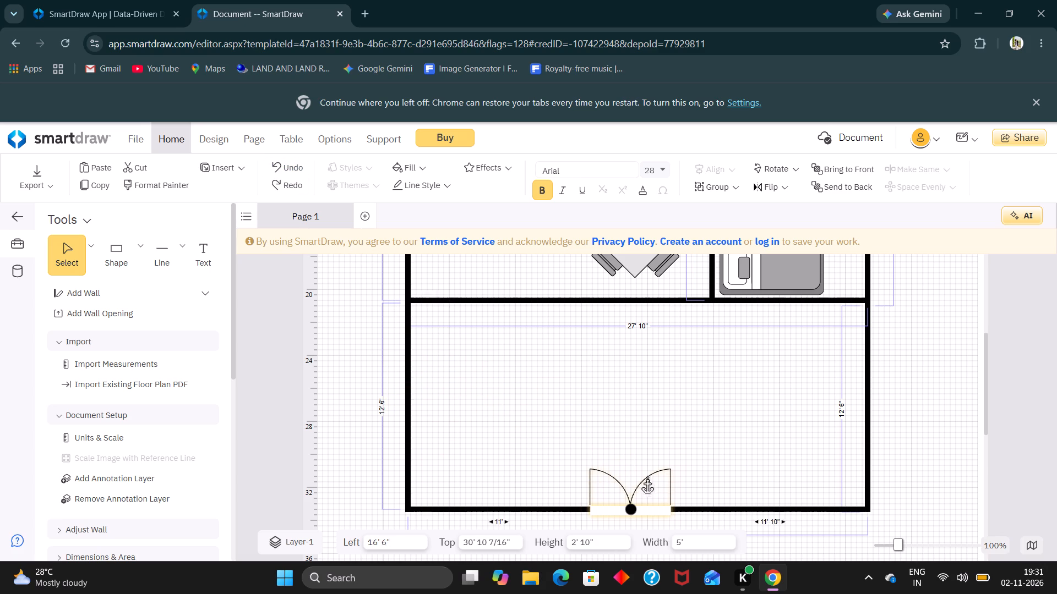
left_click_drag(647, 477, 642, 472)
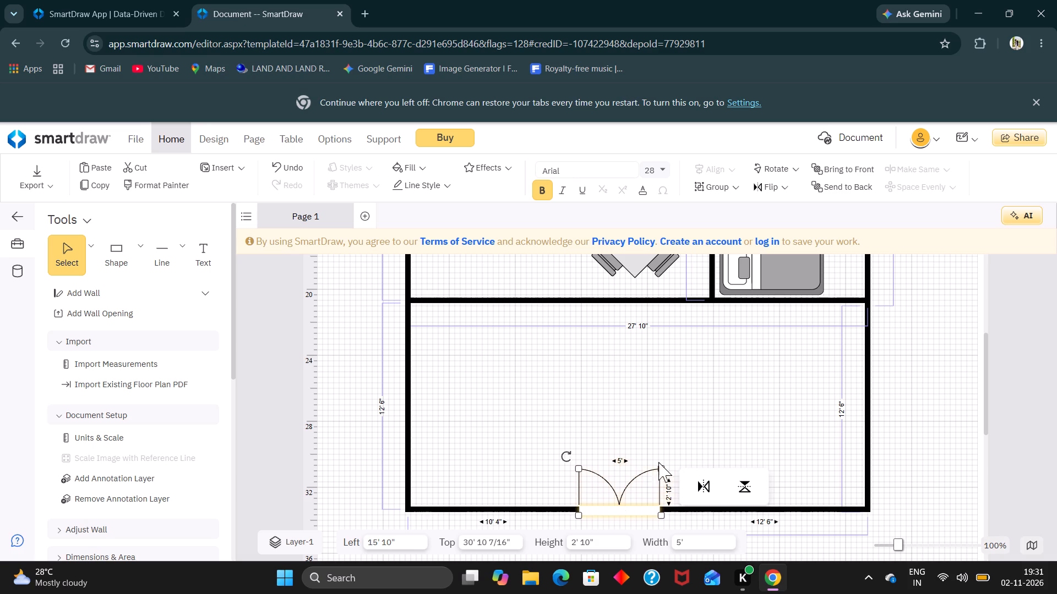
Enlarge the double door on the bottom wall to about 10' 2" wide and 5' 9" high.
left_click(628, 491)
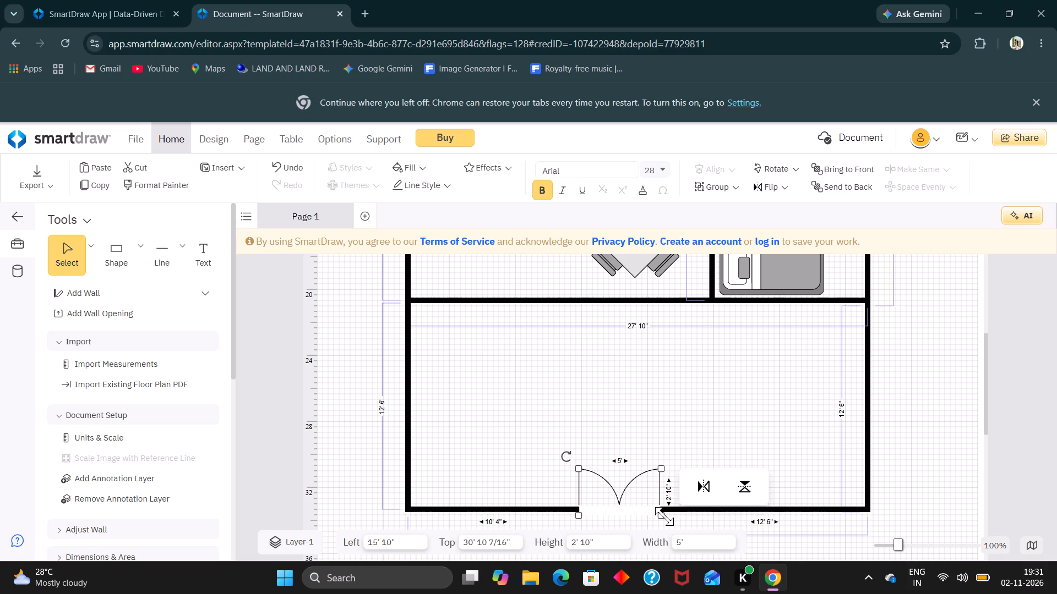
left_click_drag(664, 516, 670, 516)
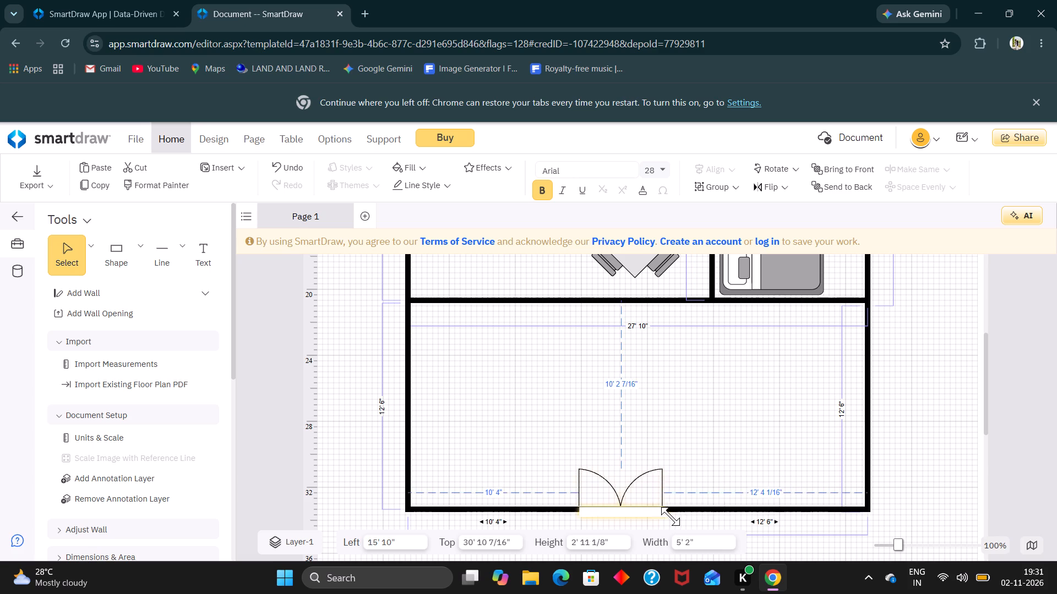
left_click_drag(670, 516, 745, 491)
Position the enlarged double door near the middle of the bottom wall, about 8' 9" from its left end.
left_click_drag(666, 483, 685, 471)
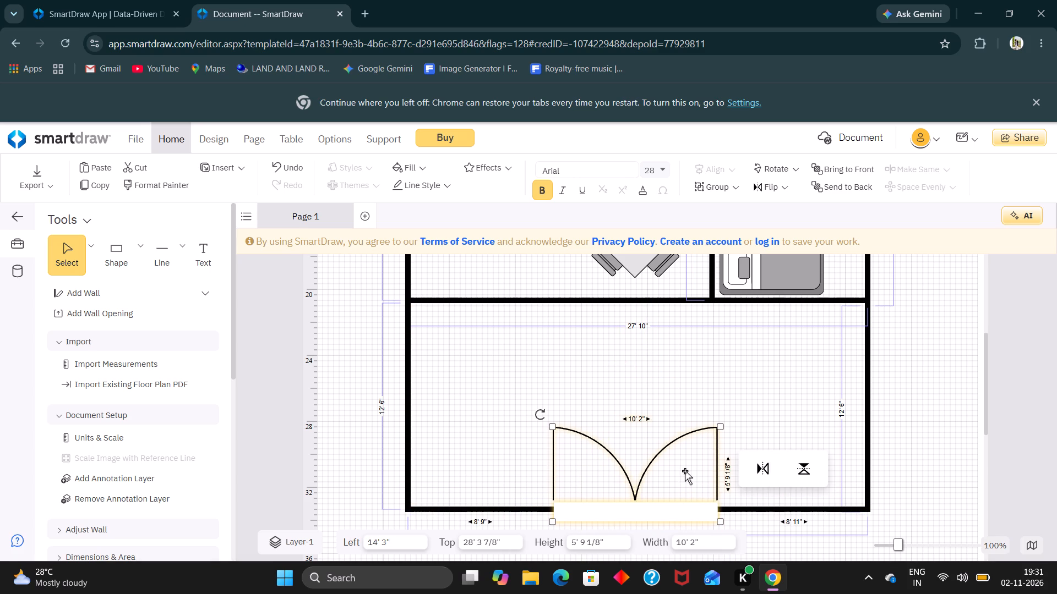
left_click_drag(679, 476, 681, 461)
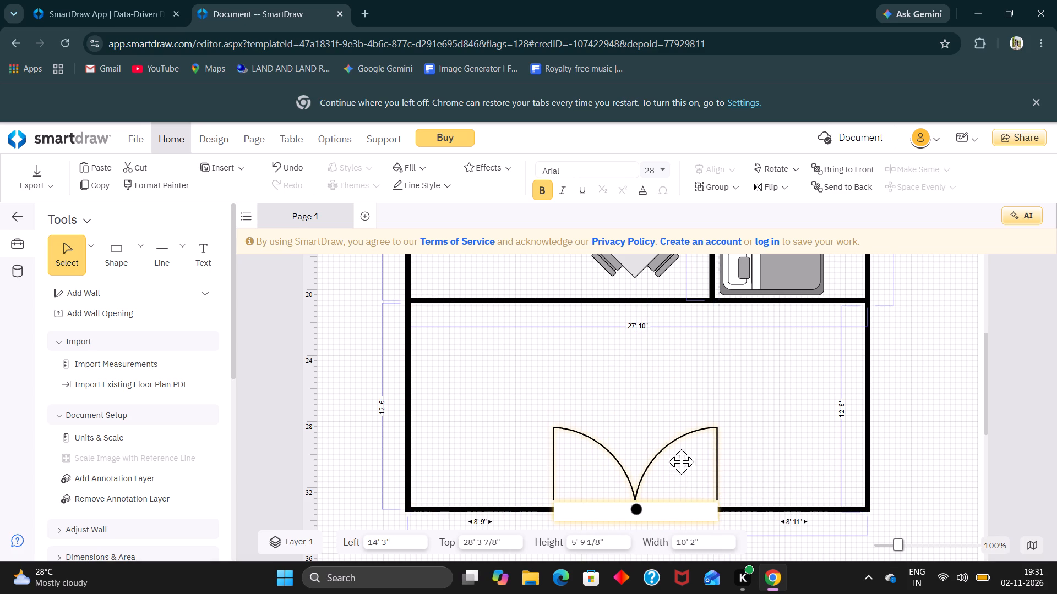
left_click_drag(681, 461, 681, 469)
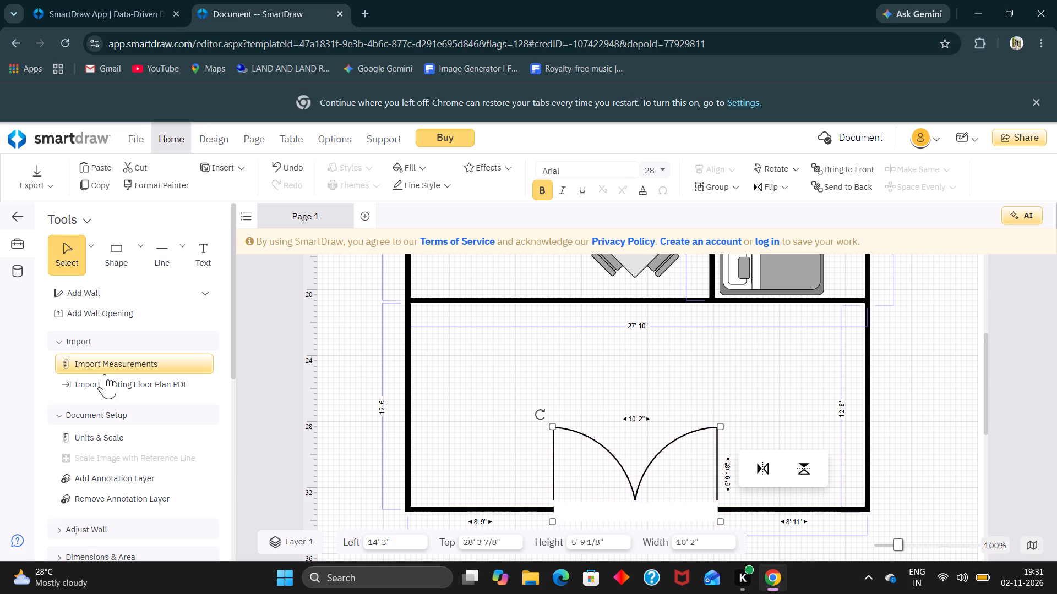
Search the symbol library for "sofa".
scroll(105, 374, "down", 5)
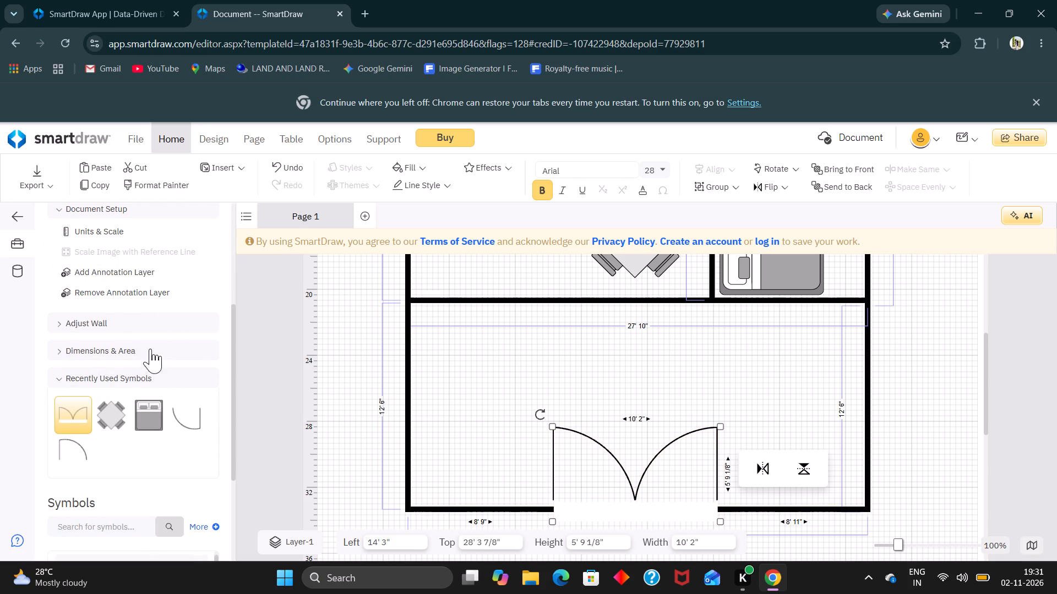
scroll(146, 359, "down", 3)
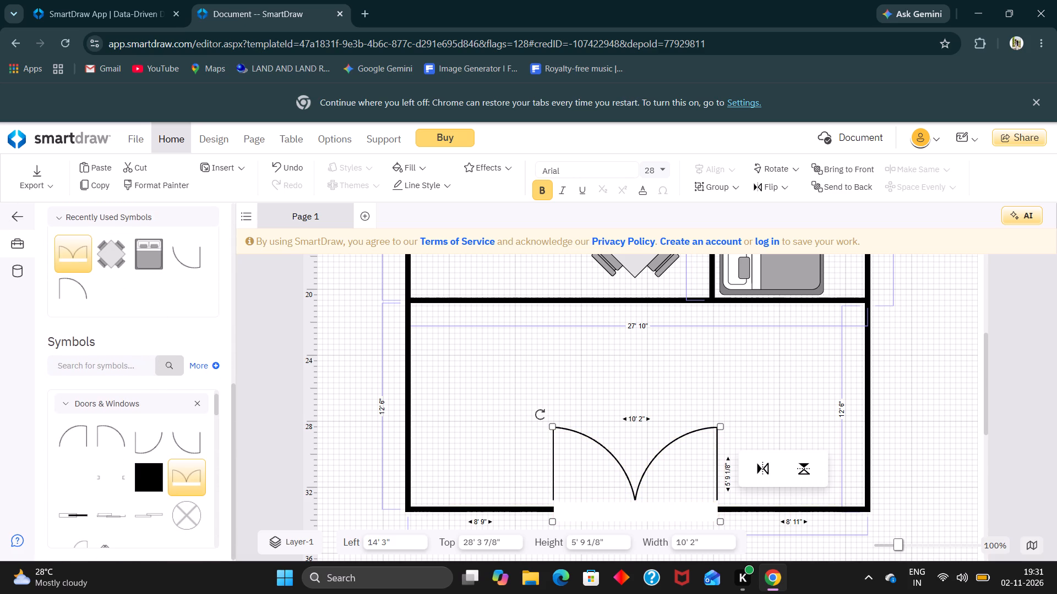
left_click(105, 359)
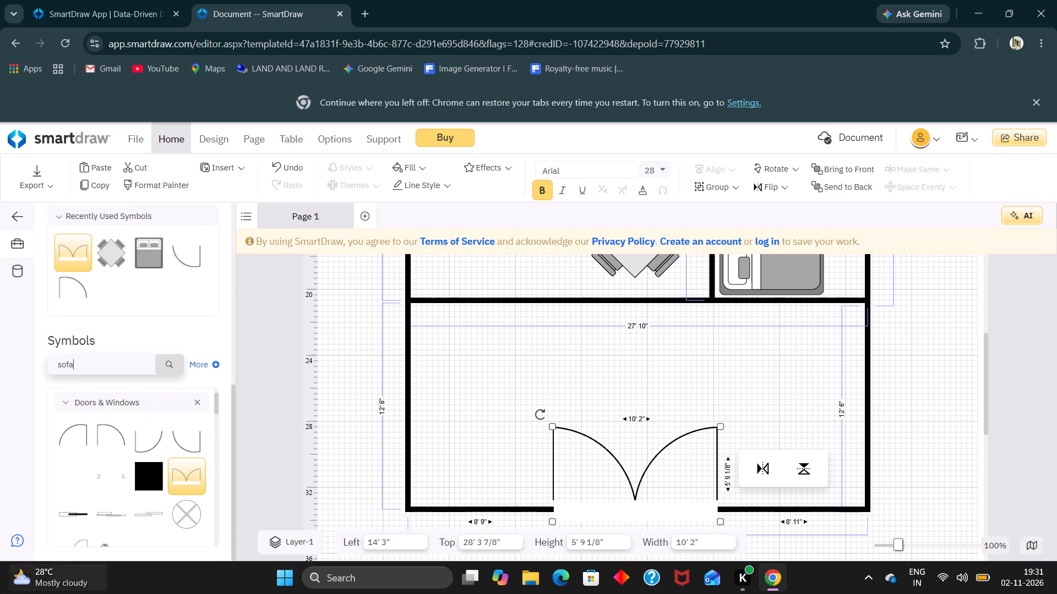
left_click(162, 369)
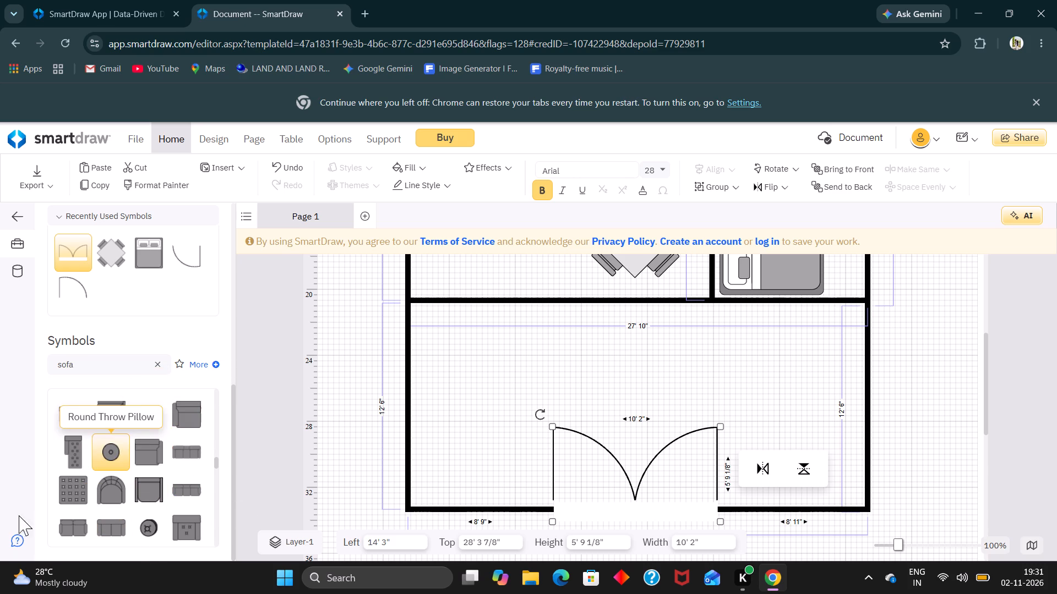
Add the Sectional Sofa with Arms symbol and fit it into the lower room's upper-left corner against both walls.
scroll(139, 433, "down", 2)
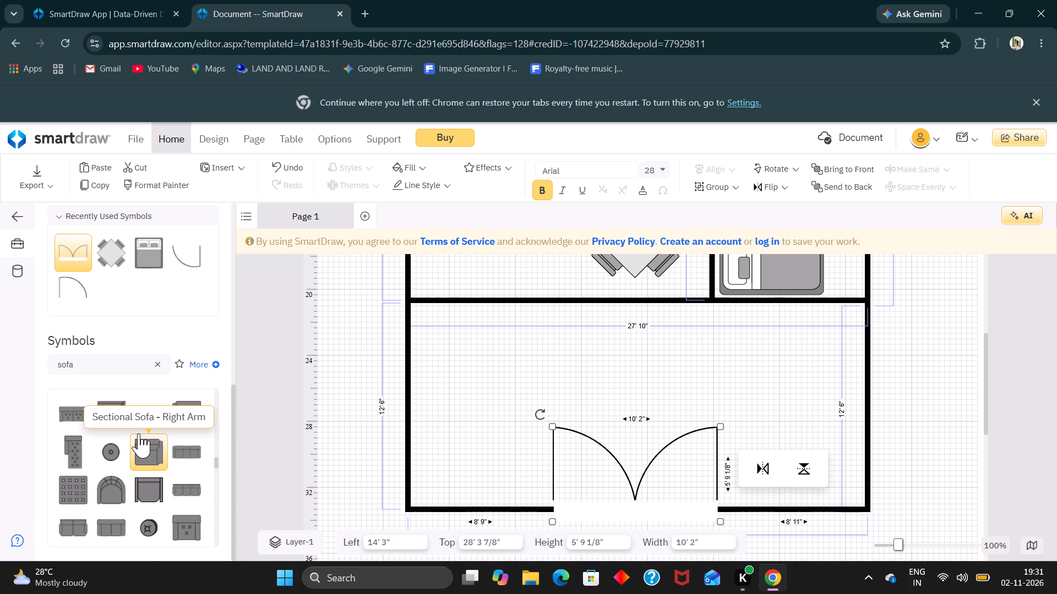
scroll(112, 503, "down", 5)
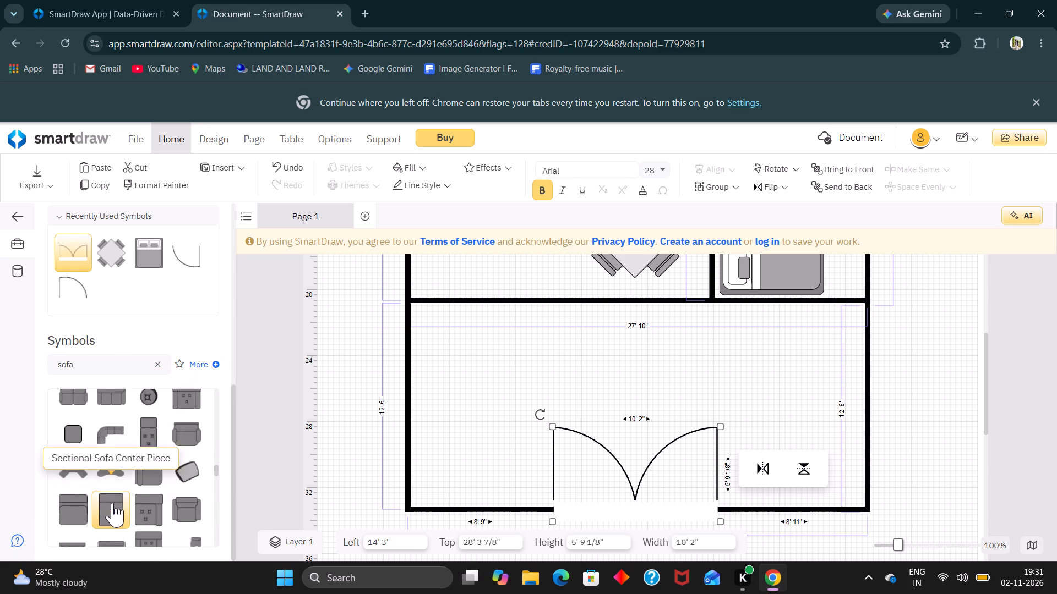
scroll(112, 503, "down", 1)
scroll(112, 503, "up", 1)
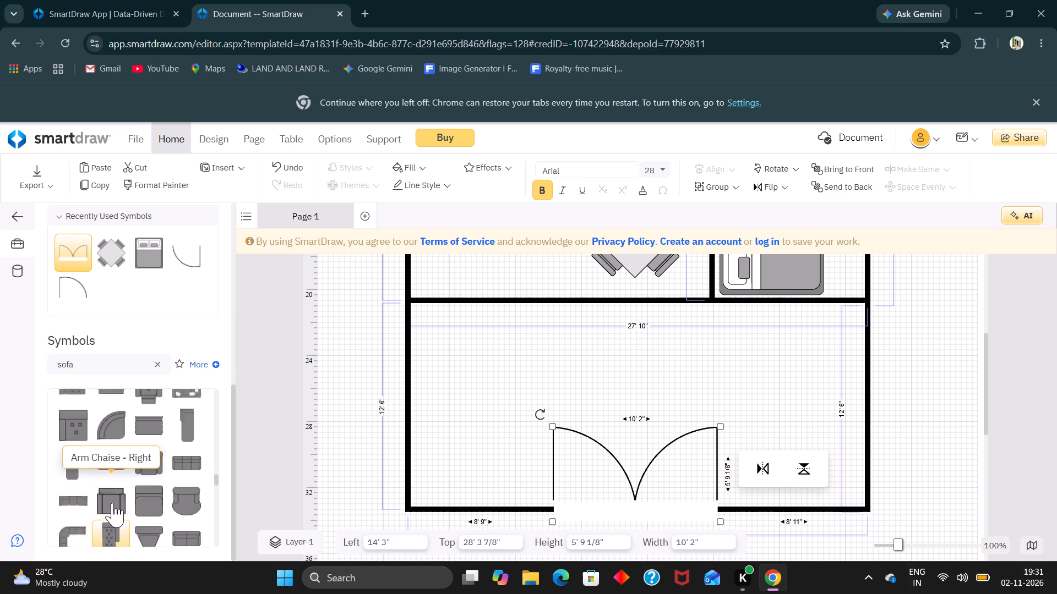
scroll(112, 503, "up", 1)
scroll(112, 503, "down", 1)
scroll(112, 503, "up", 2)
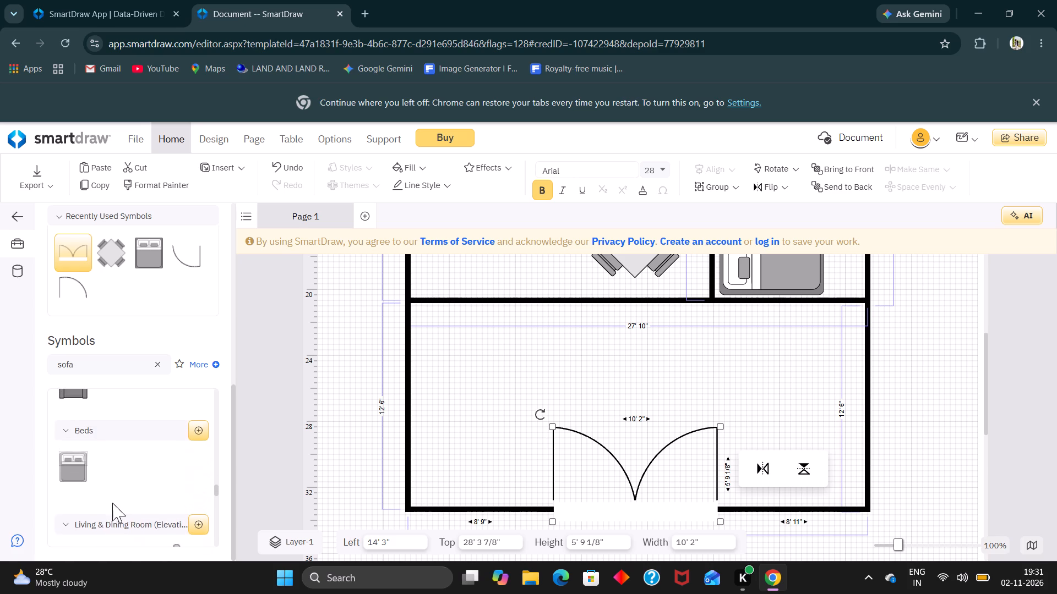
scroll(112, 503, "up", 3)
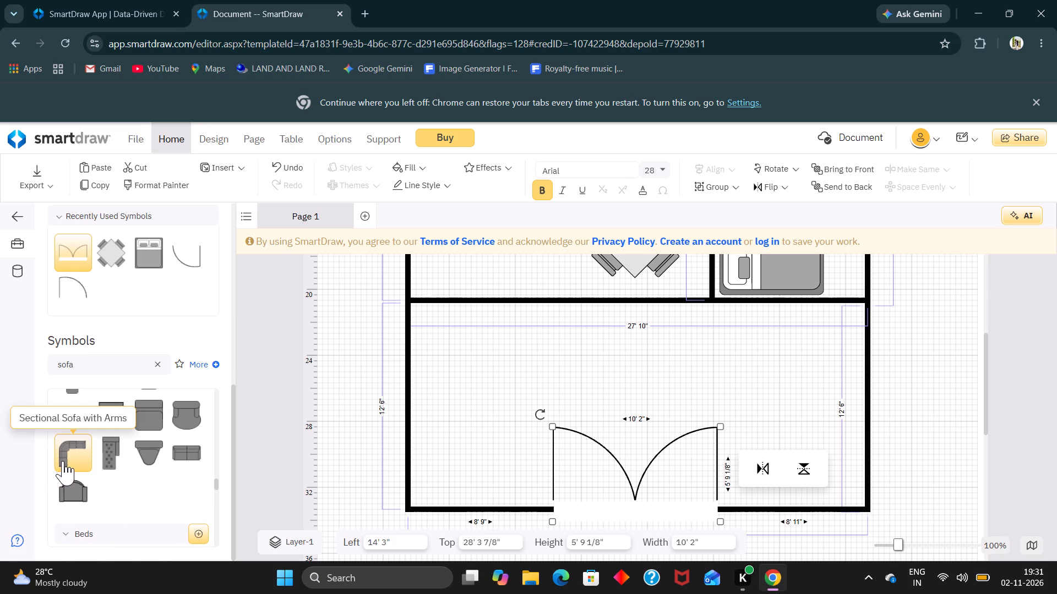
left_click(63, 461)
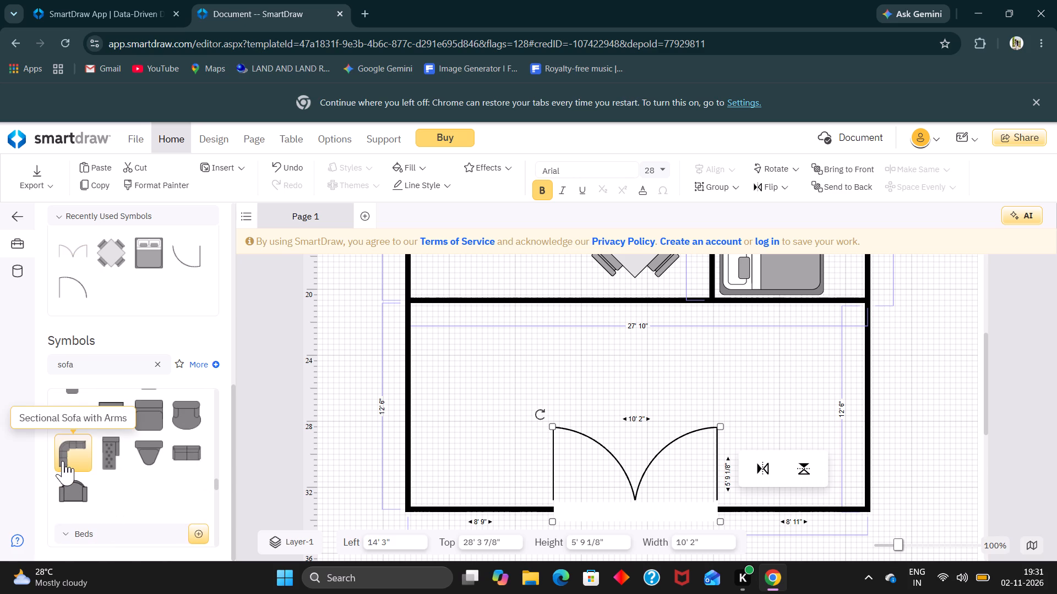
double_click(63, 461)
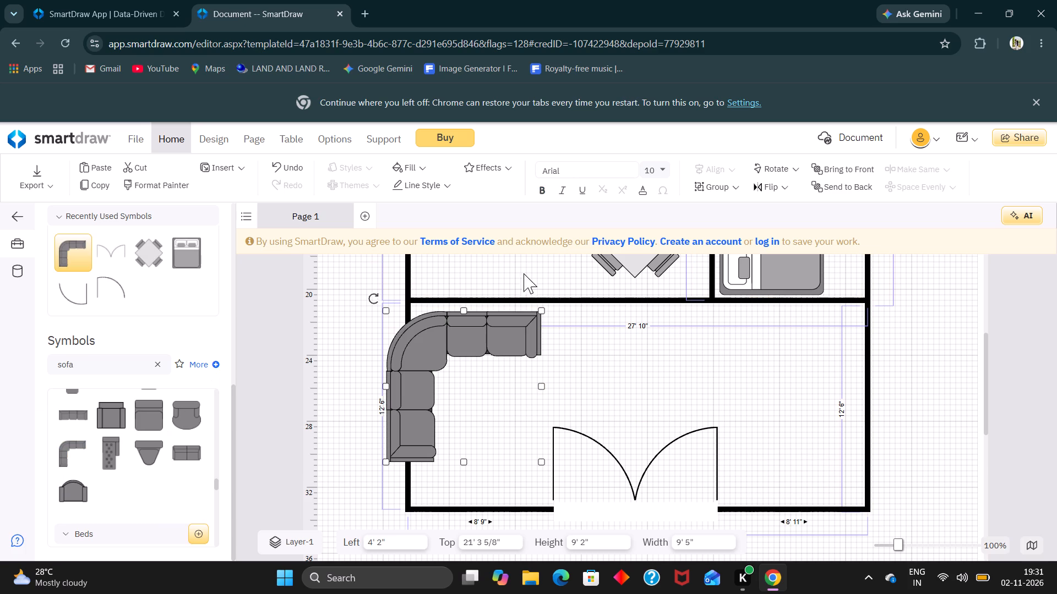
left_click_drag(483, 339, 510, 327)
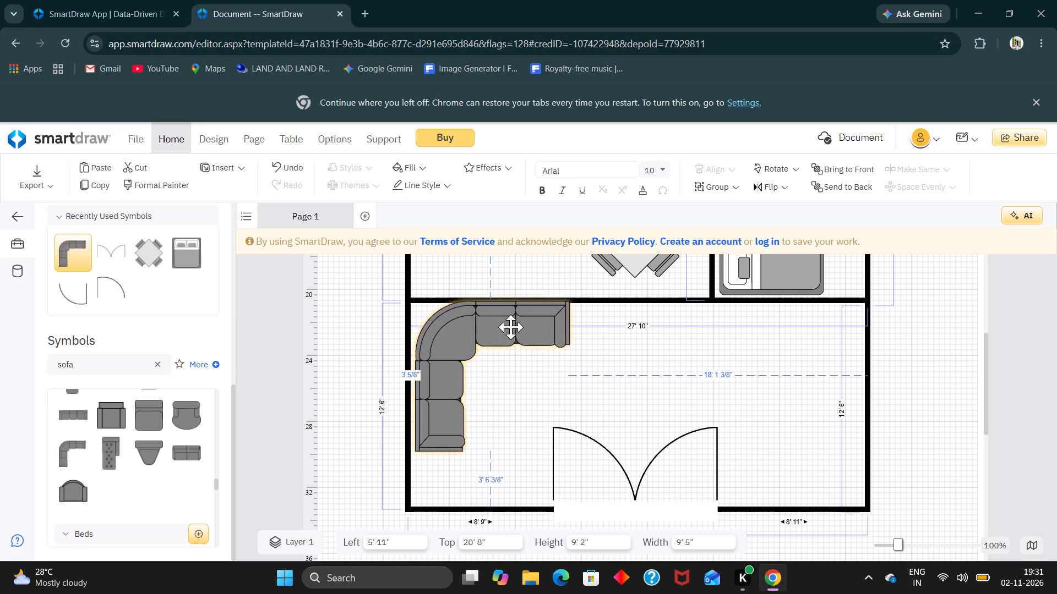
left_click_drag(510, 327, 509, 332)
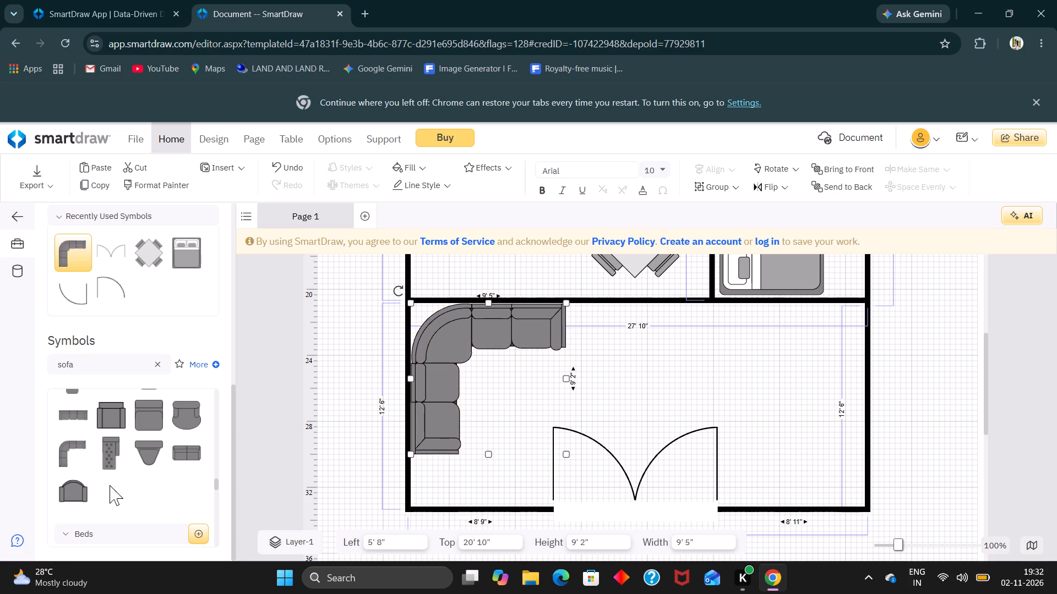
Undo the positioning and insertion of the Sectional Sofa with Arms in the lower room.
scroll(100, 480, "up", 3)
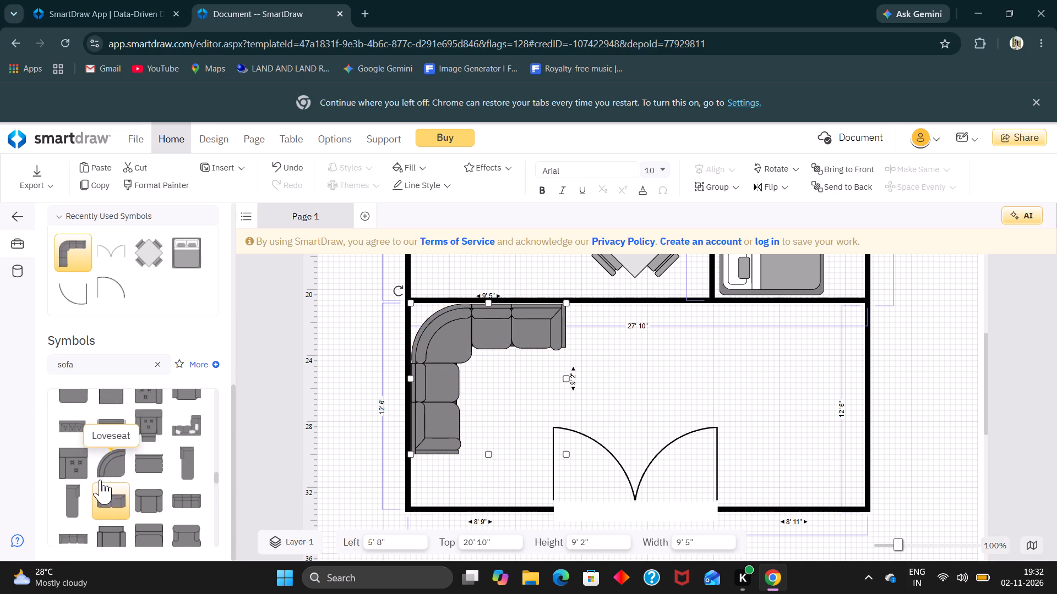
scroll(100, 480, "up", 1)
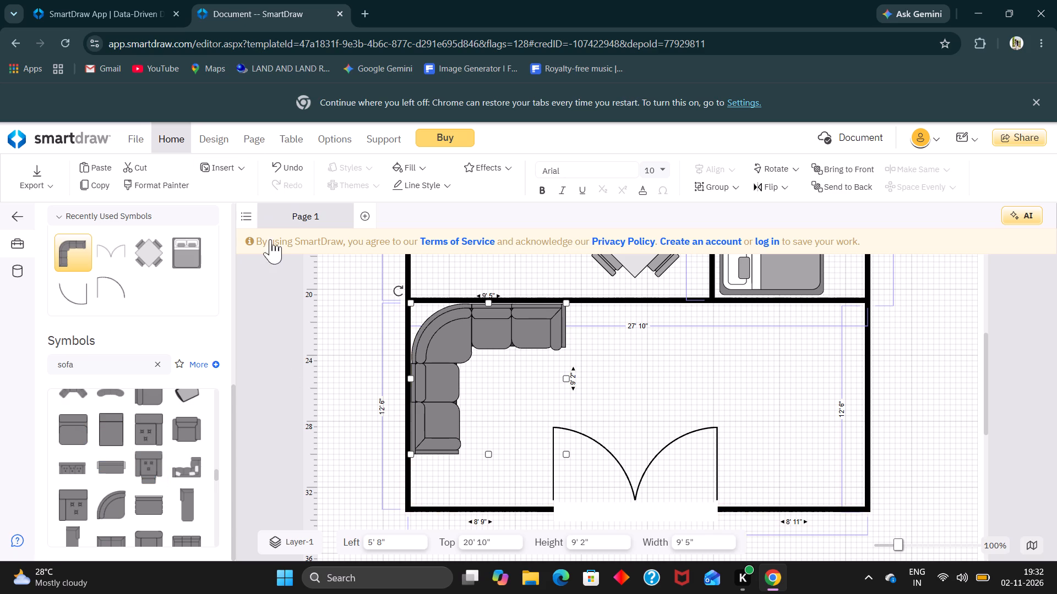
left_click(279, 169)
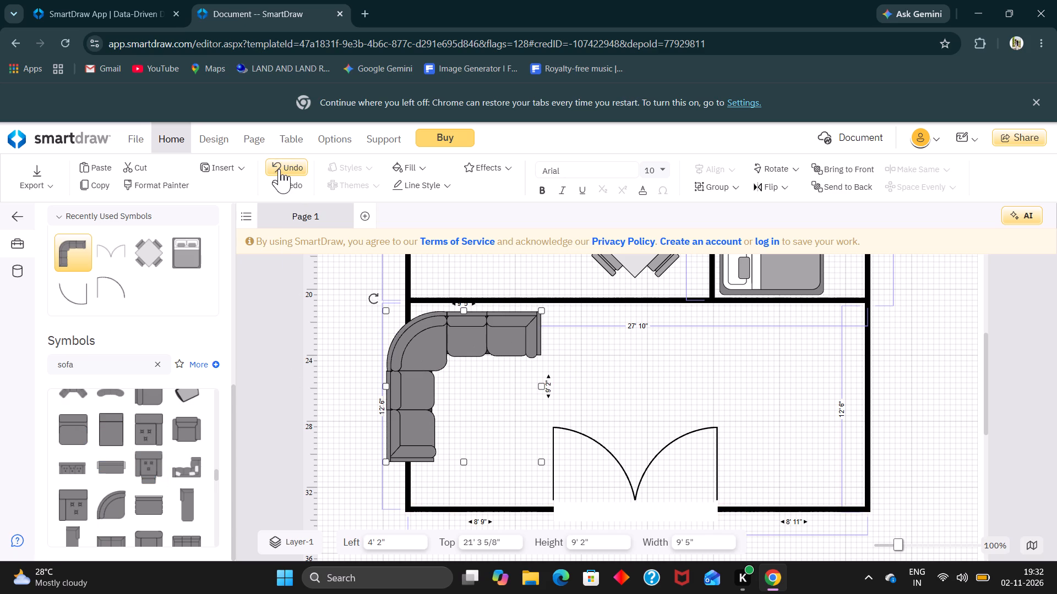
left_click(279, 169)
Browse the Couches & Sofas symbols for a different sofa piece for the lower room.
scroll(138, 420, "up", 1)
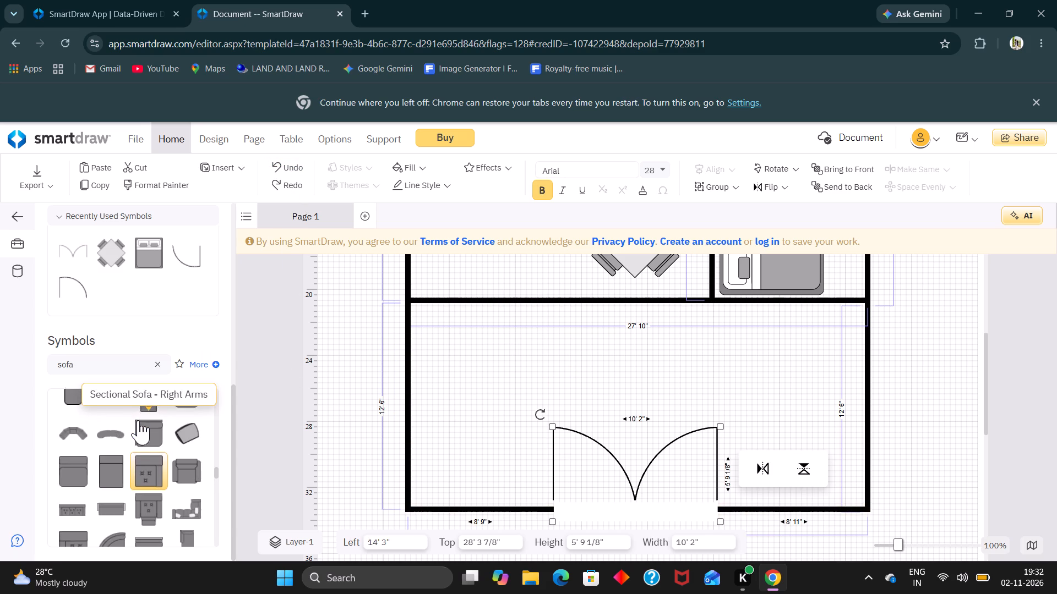
scroll(138, 420, "up", 2)
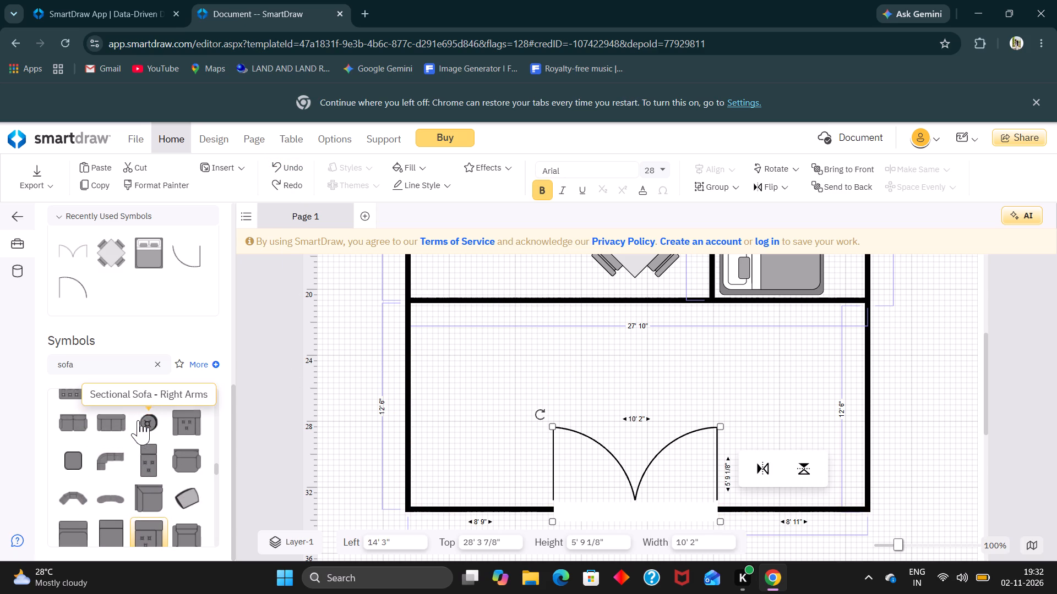
scroll(138, 420, "up", 2)
scroll(138, 420, "down", 1)
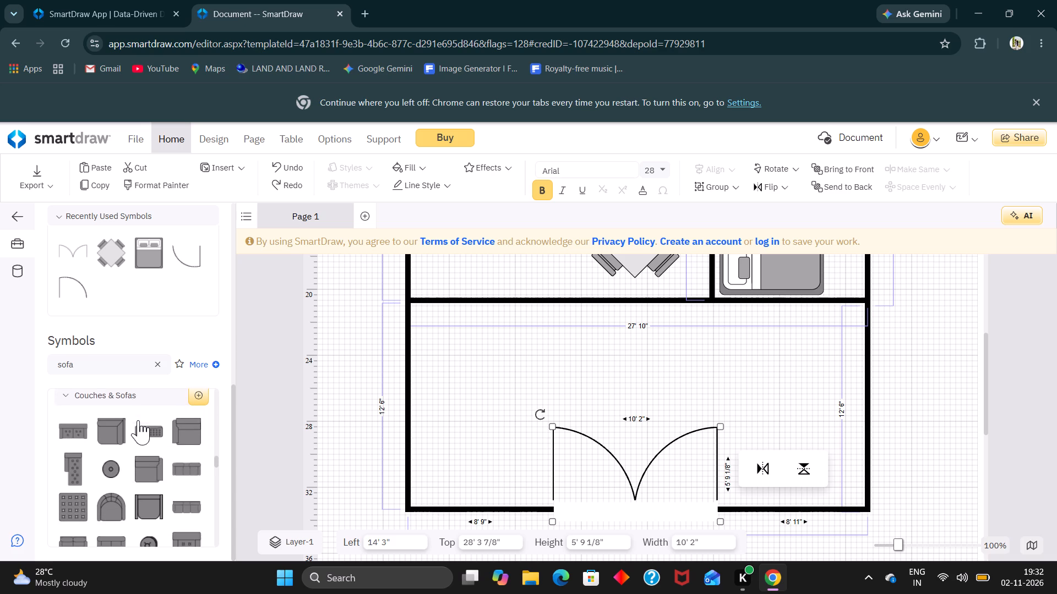
scroll(138, 420, "down", 1)
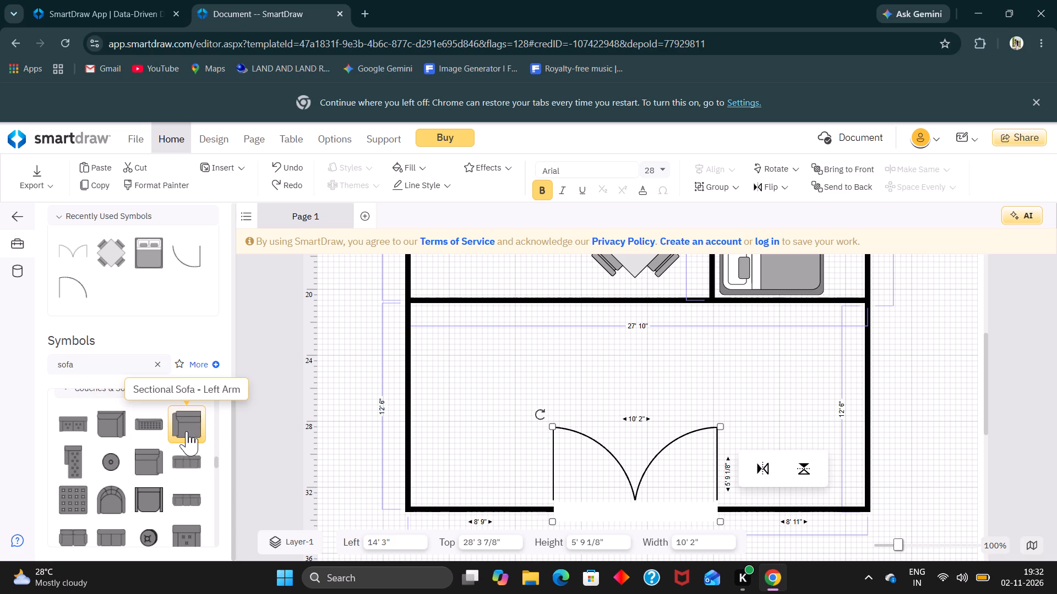
left_click(194, 427)
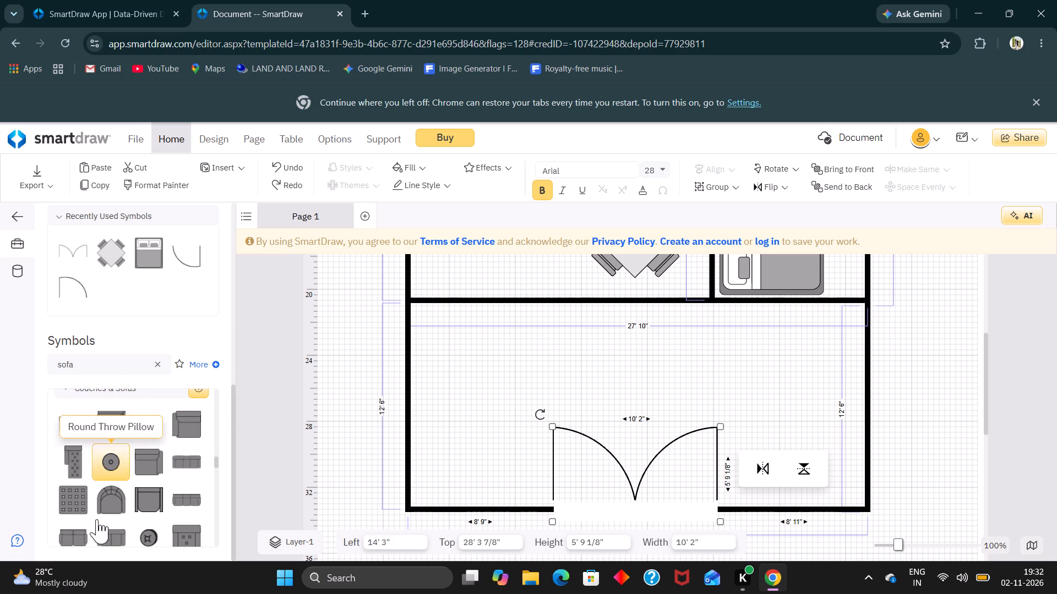
scroll(122, 480, "down", 1)
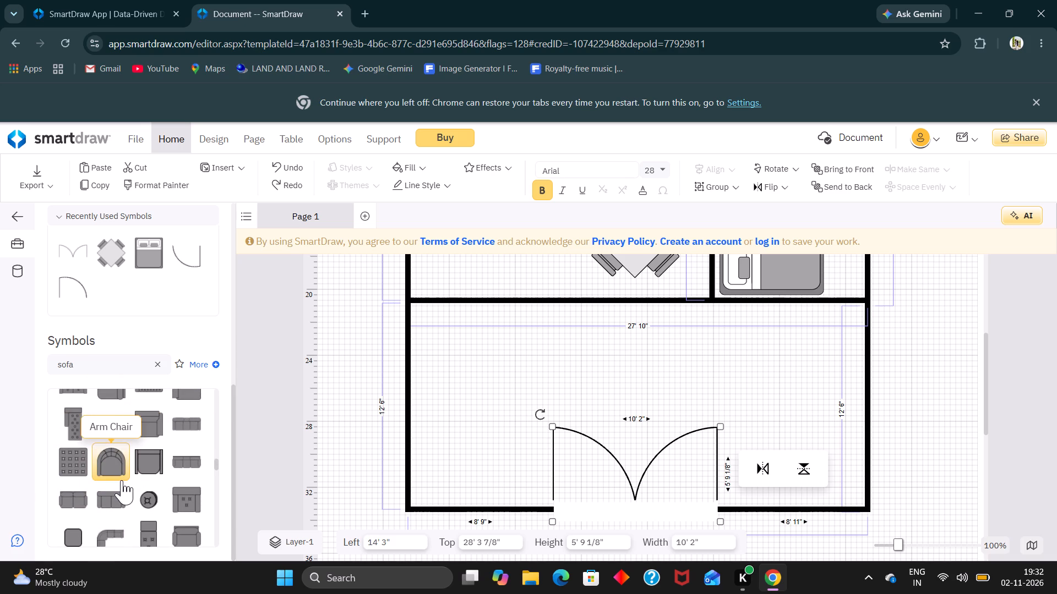
scroll(200, 456, "down", 3)
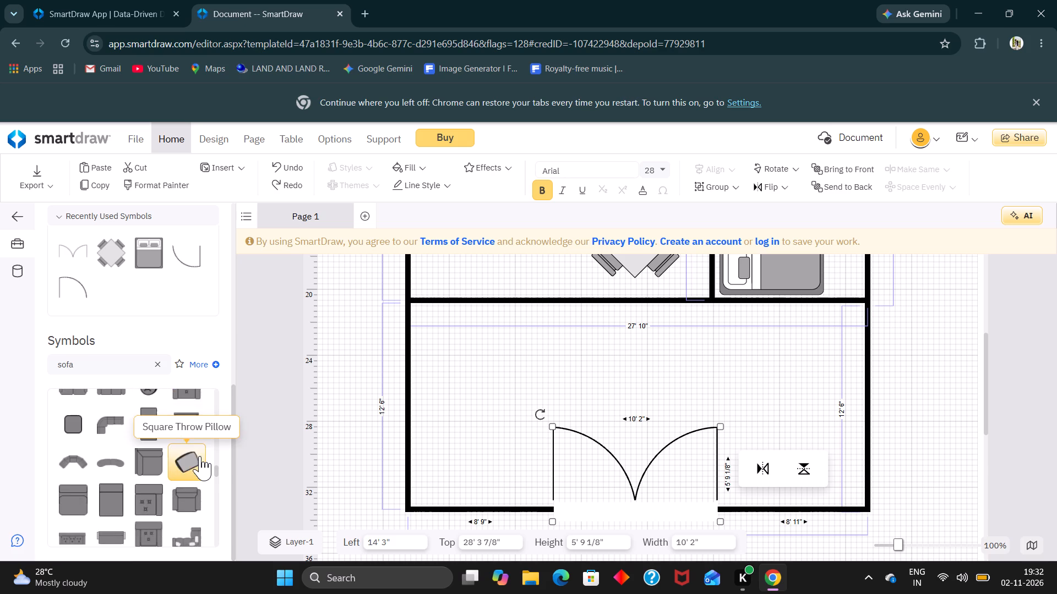
scroll(200, 456, "down", 1)
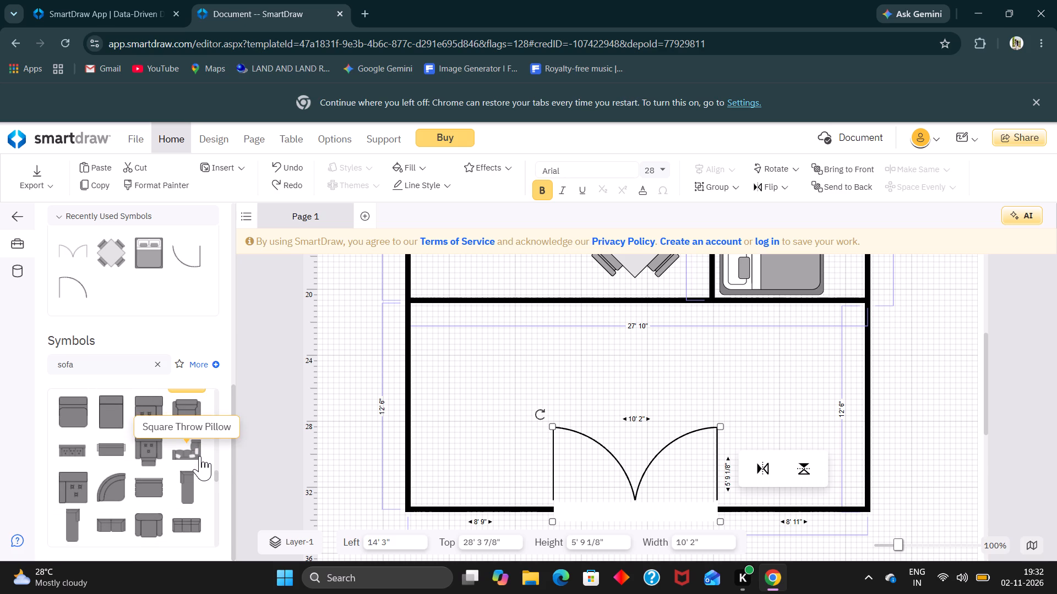
scroll(200, 456, "down", 1)
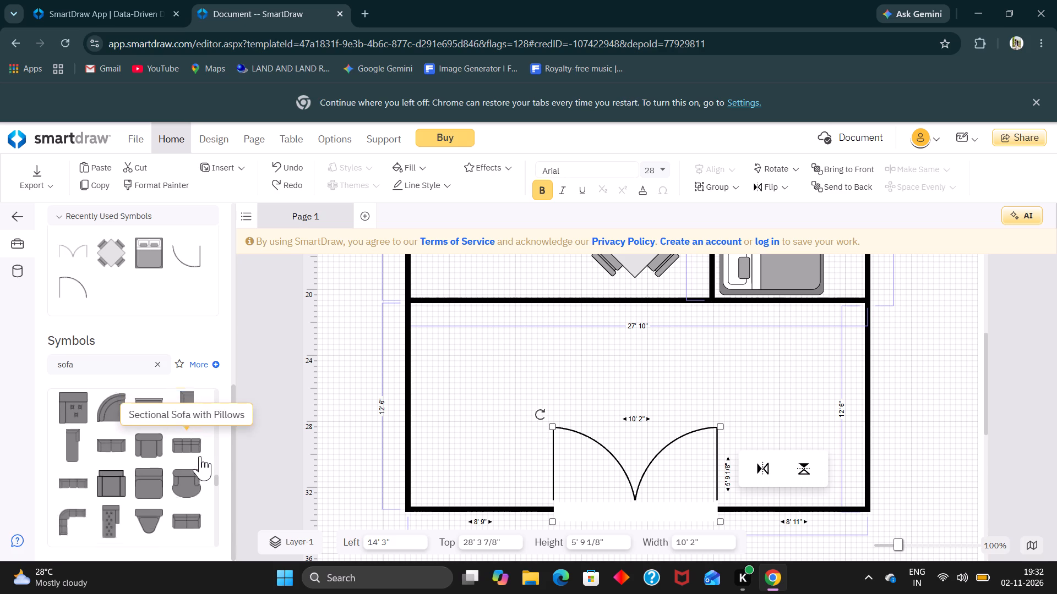
scroll(200, 456, "down", 1)
scroll(200, 456, "up", 1)
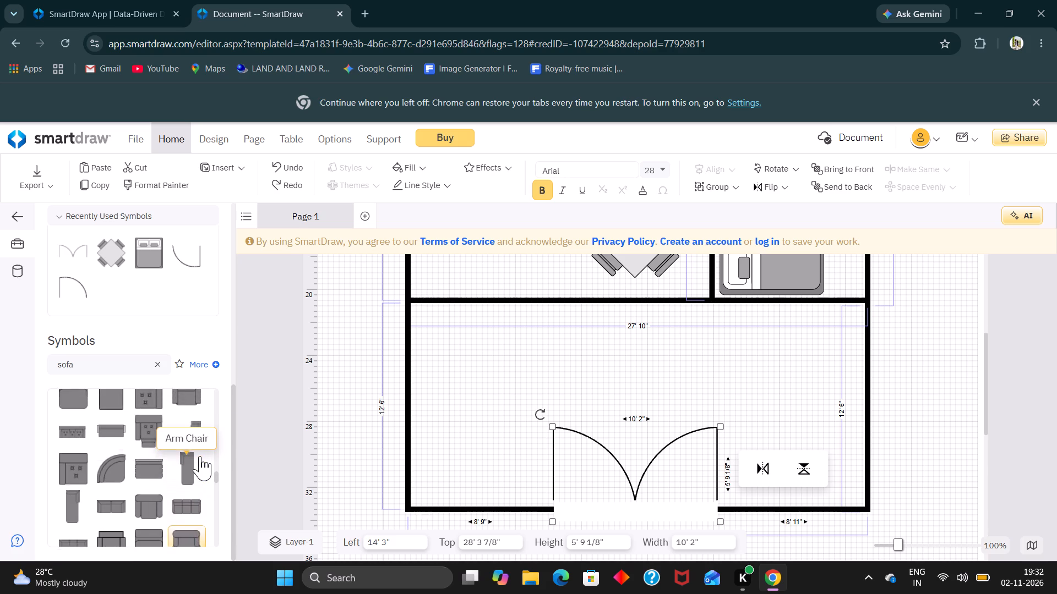
scroll(200, 456, "up", 4)
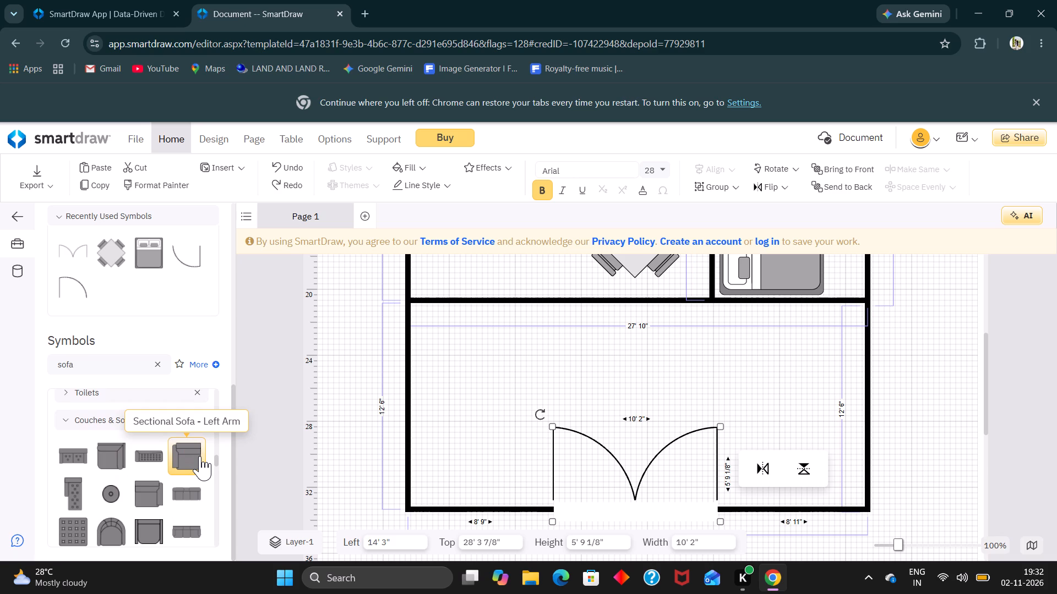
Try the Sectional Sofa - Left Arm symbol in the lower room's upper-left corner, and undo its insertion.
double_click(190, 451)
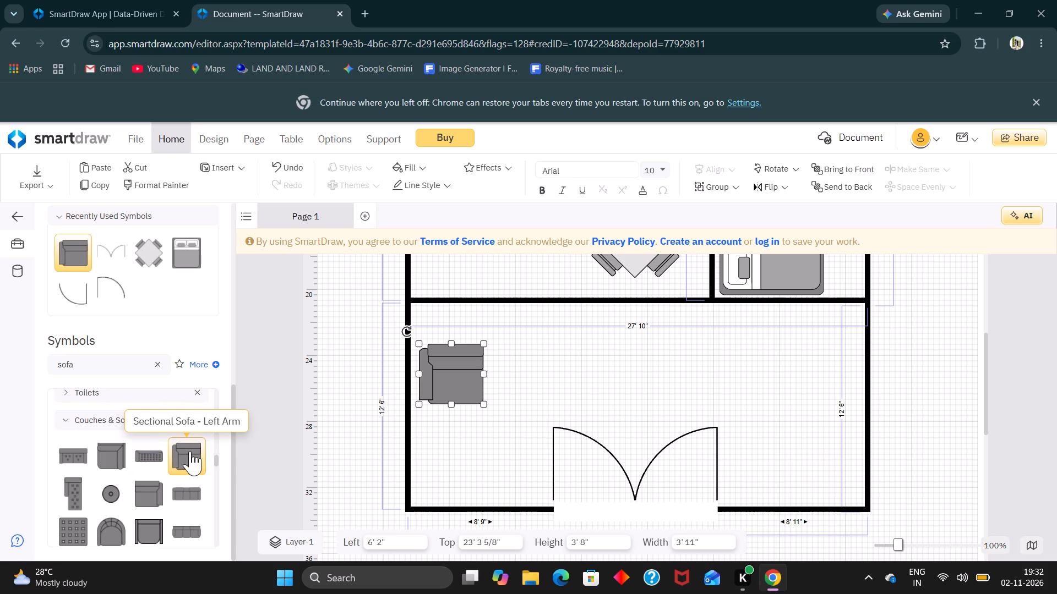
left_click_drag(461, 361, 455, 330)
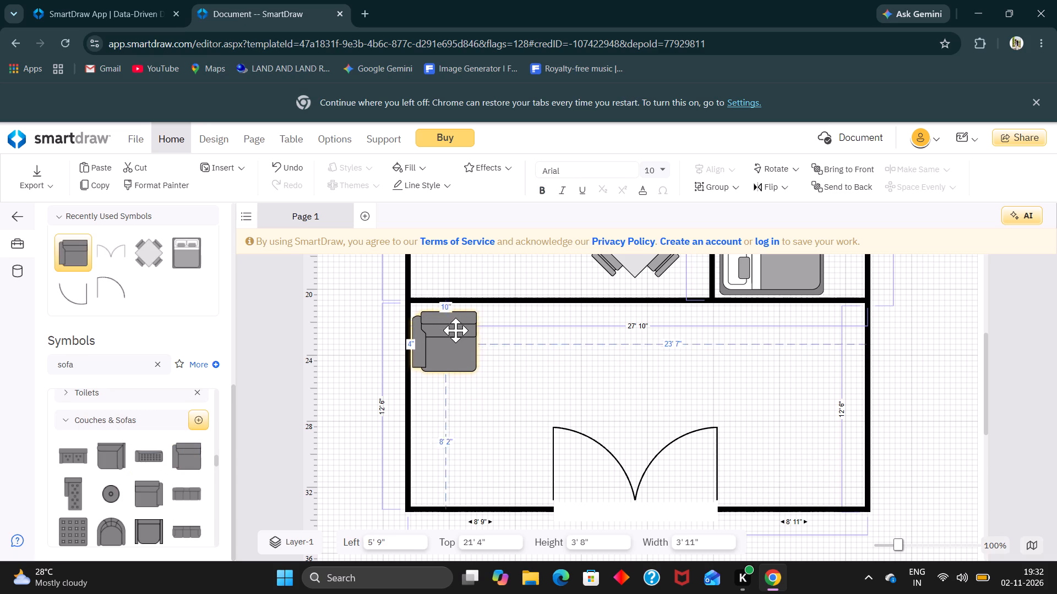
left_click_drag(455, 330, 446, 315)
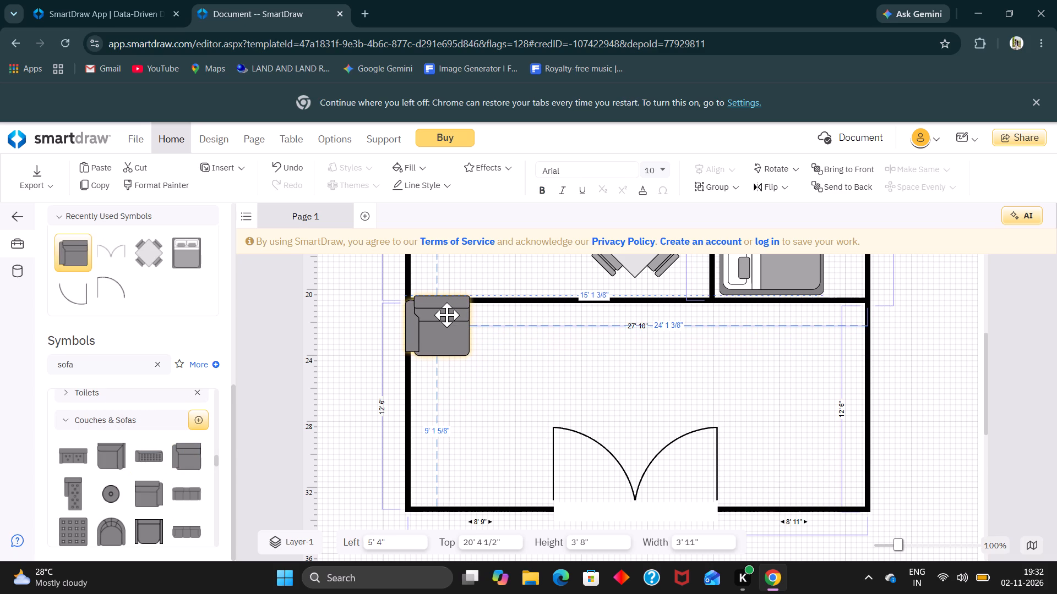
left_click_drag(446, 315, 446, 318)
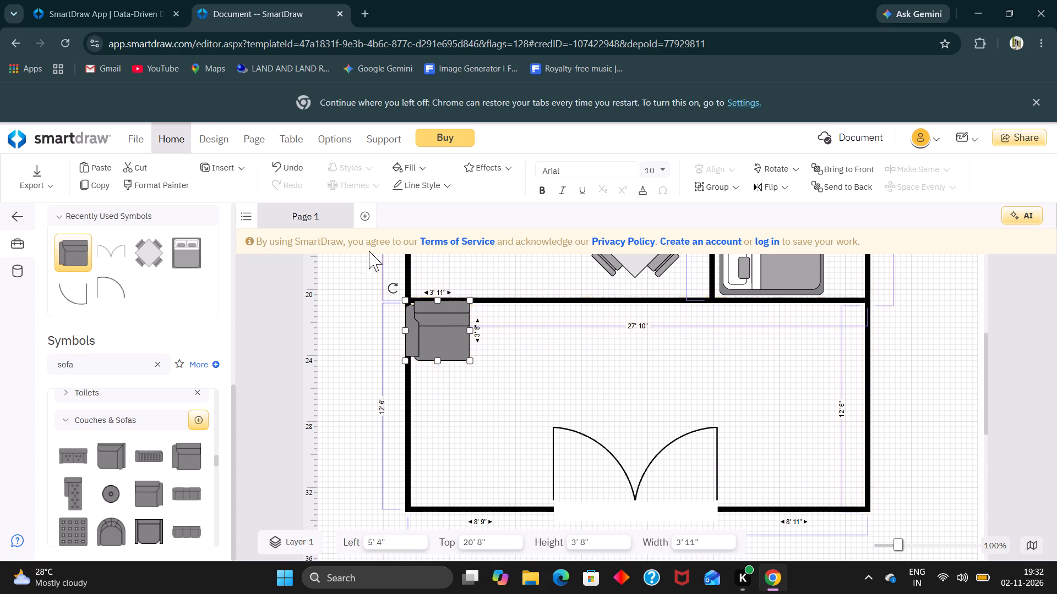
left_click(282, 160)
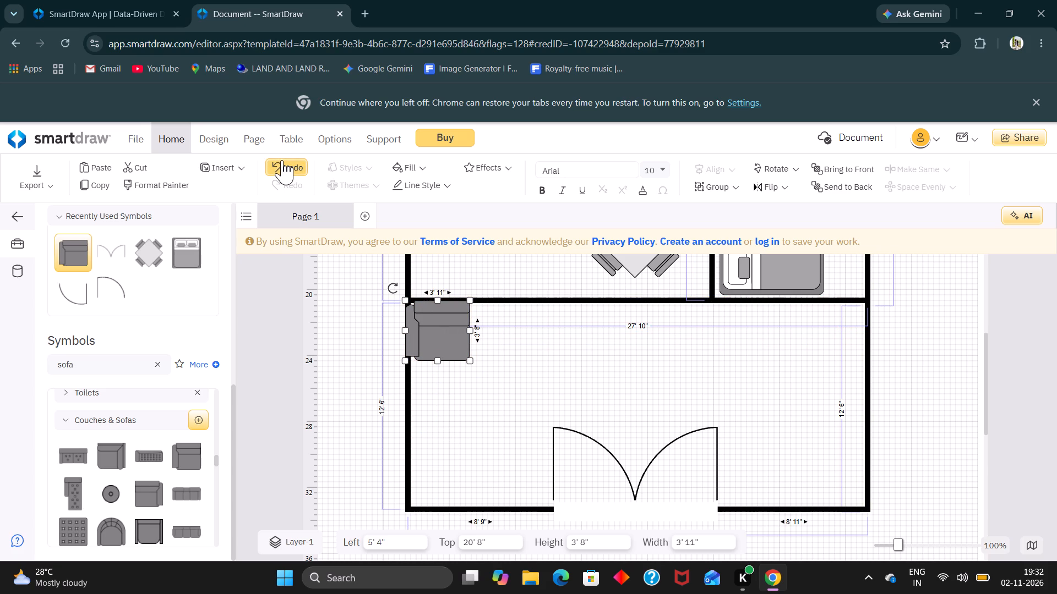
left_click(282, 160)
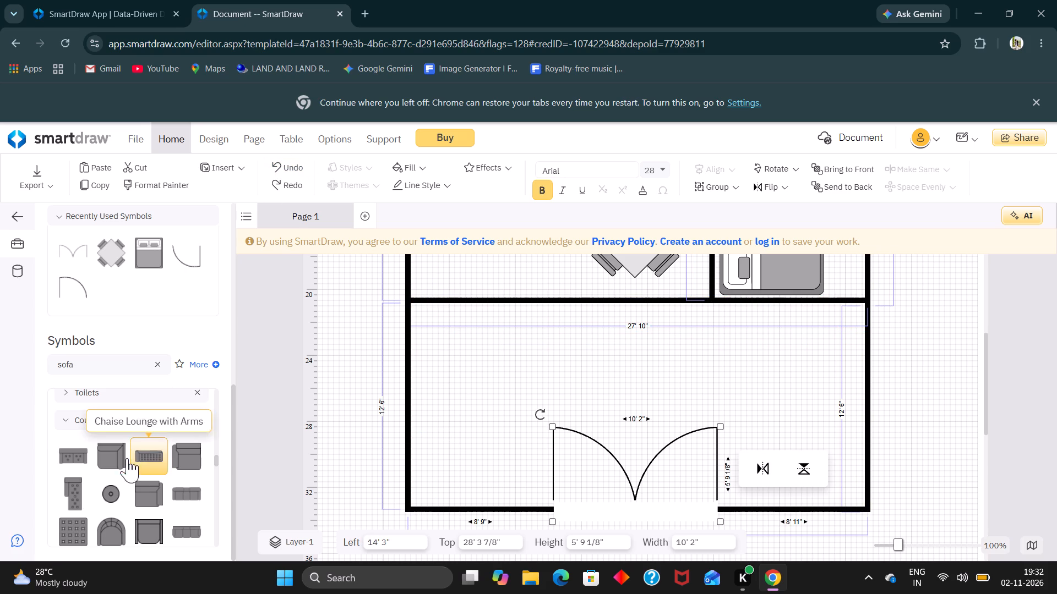
Add the sectional corner piece from Couches & Sofas and rotate it 90° counterclockwise so its backs face up and left.
left_click(116, 464)
double_click(116, 464)
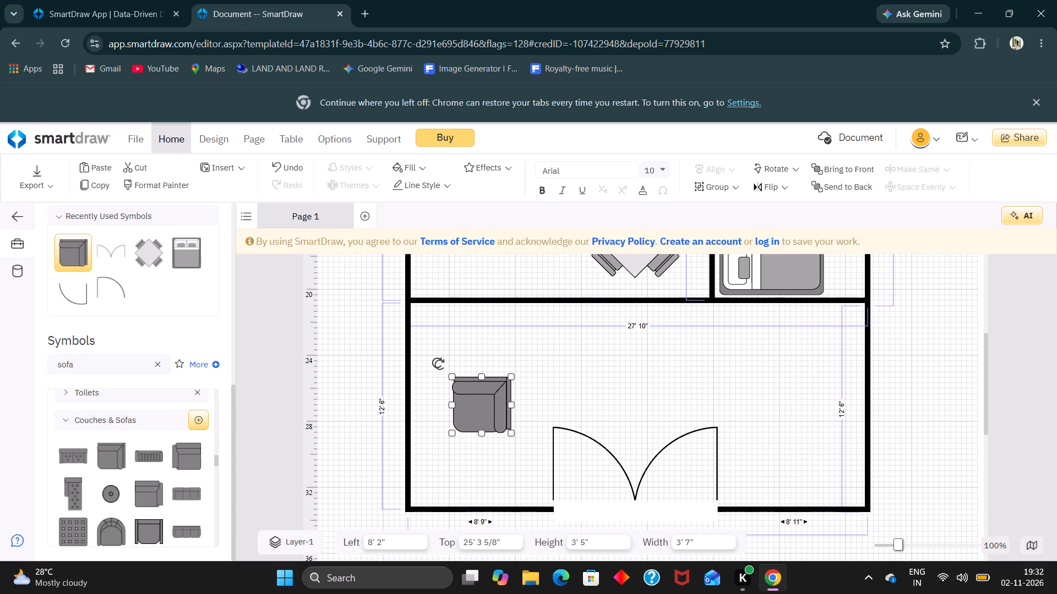
left_click_drag(437, 363, 446, 443)
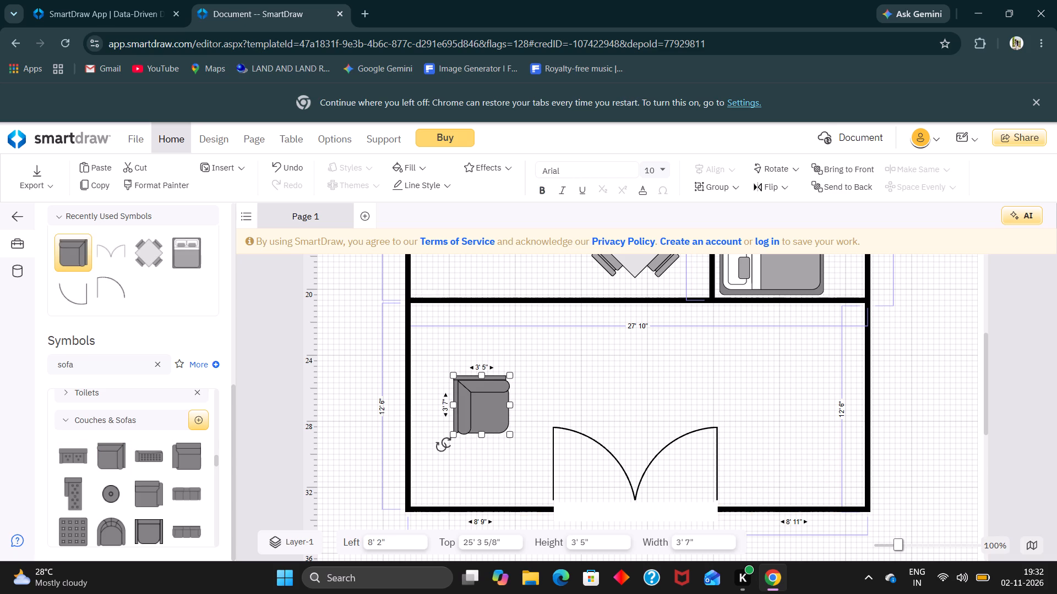
Fit the sectional corner piece into the lower room's upper-left corner against both walls, at about Left 5' 7", Top 20' 9".
left_click_drag(484, 405, 444, 338)
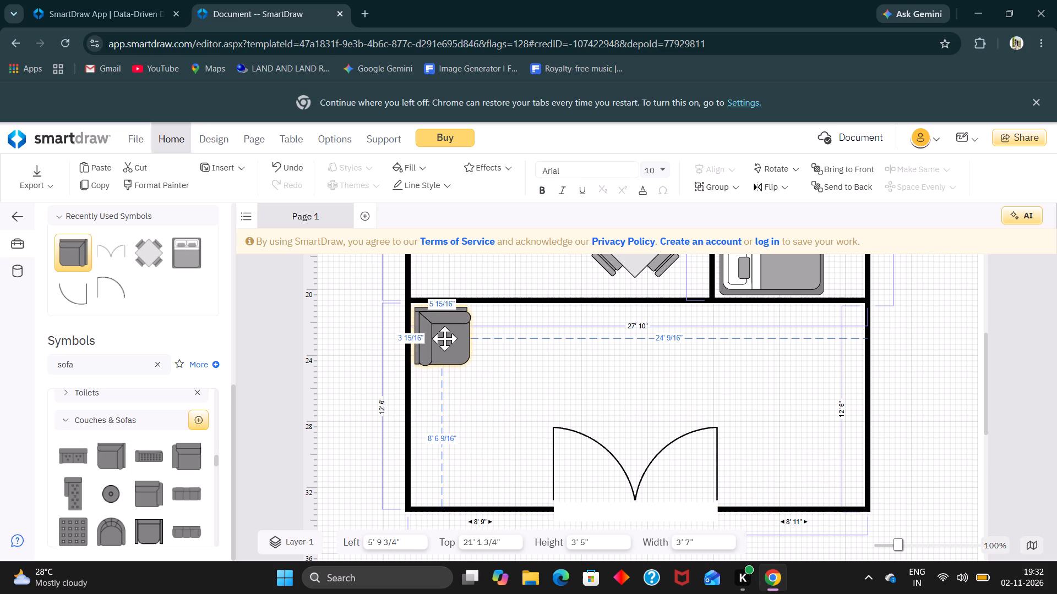
left_click_drag(444, 338, 440, 331)
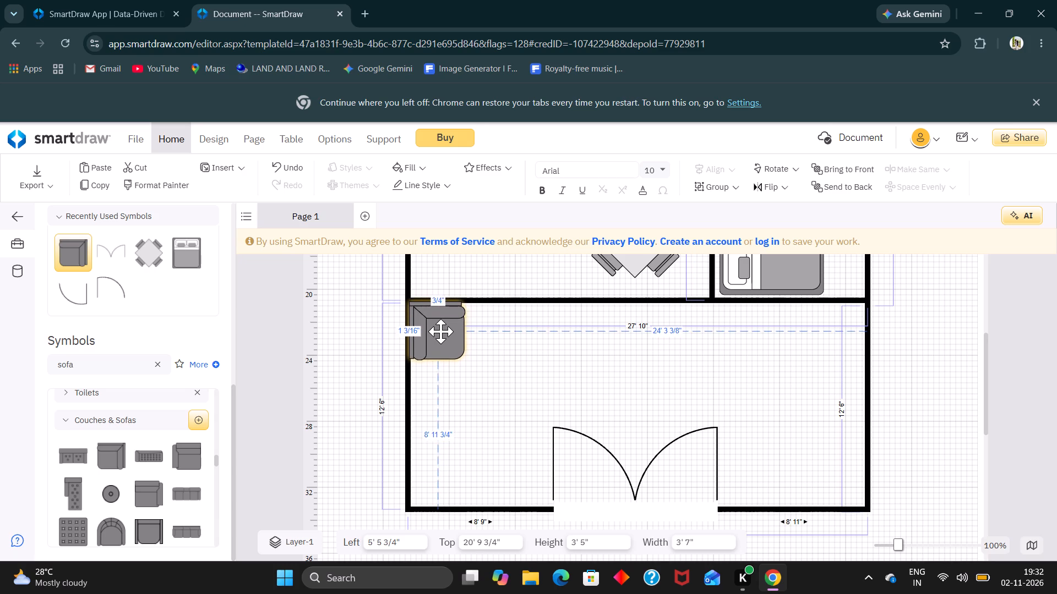
left_click_drag(440, 331, 440, 334)
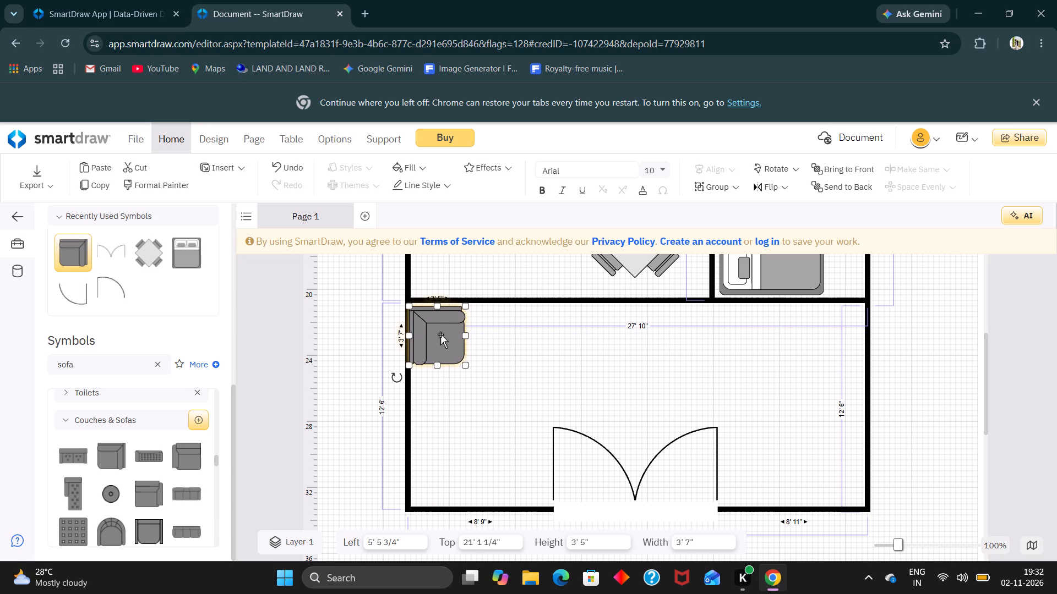
left_click(440, 334)
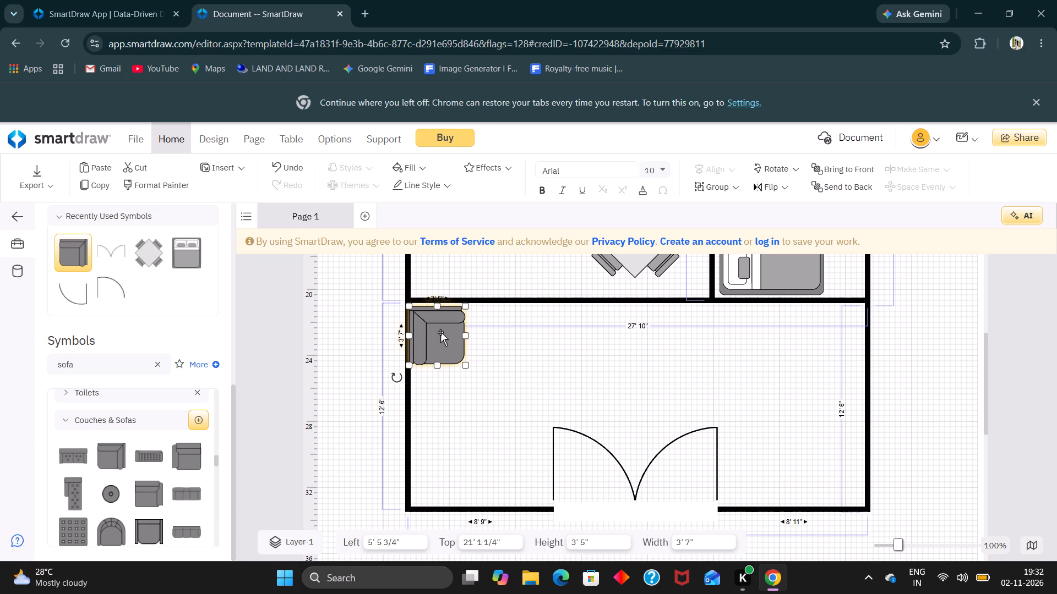
left_click(440, 332)
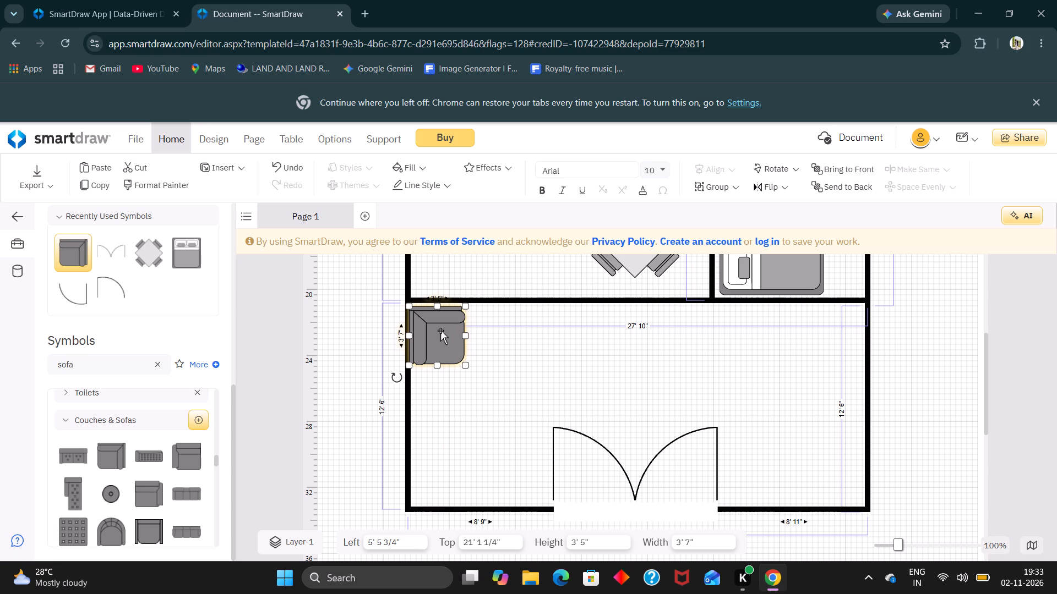
left_click(440, 331)
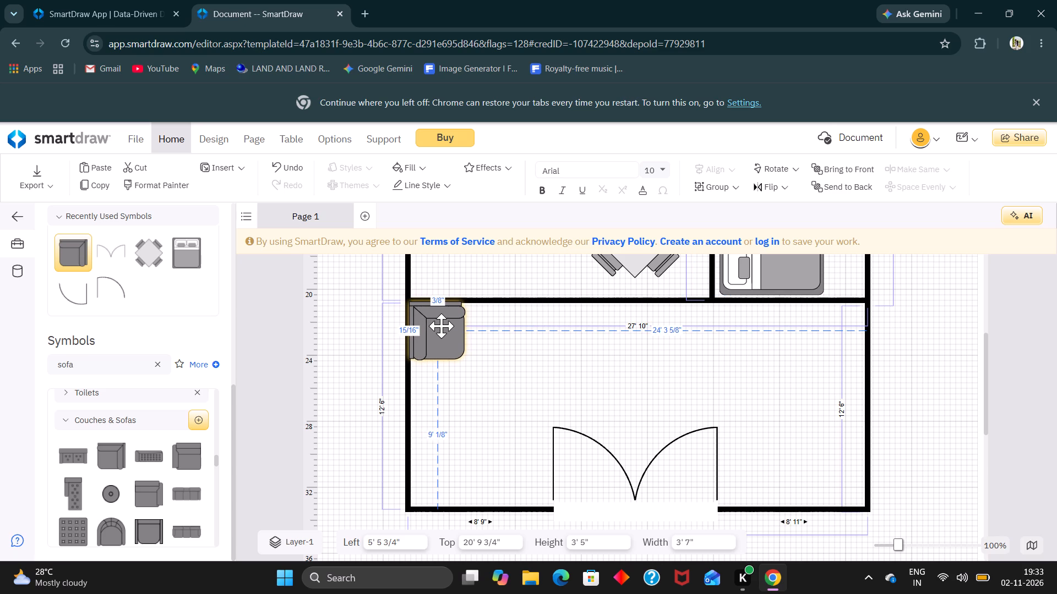
left_click(437, 328)
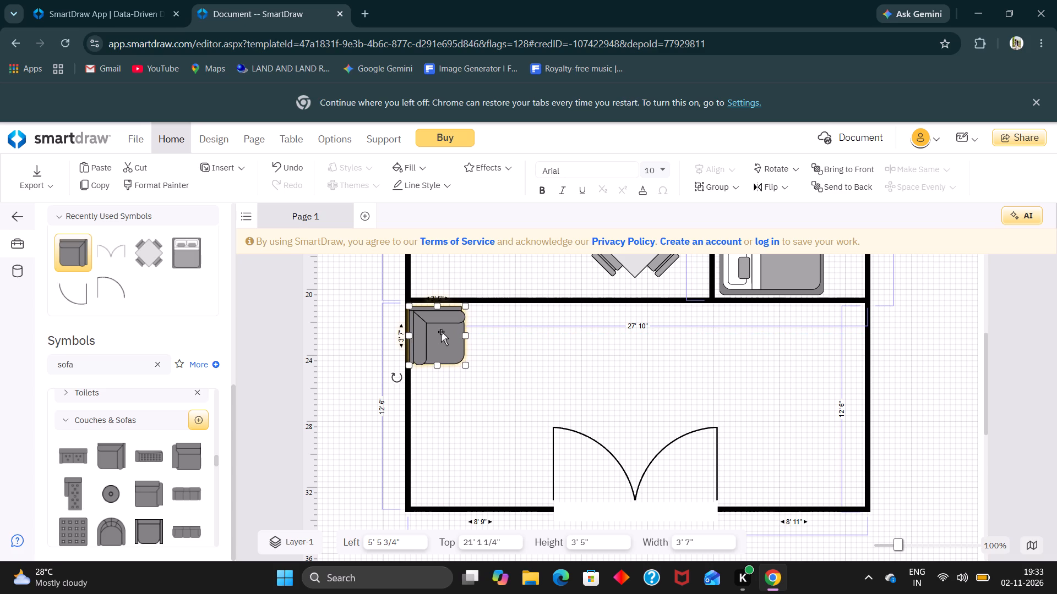
left_click_drag(441, 332, 438, 324)
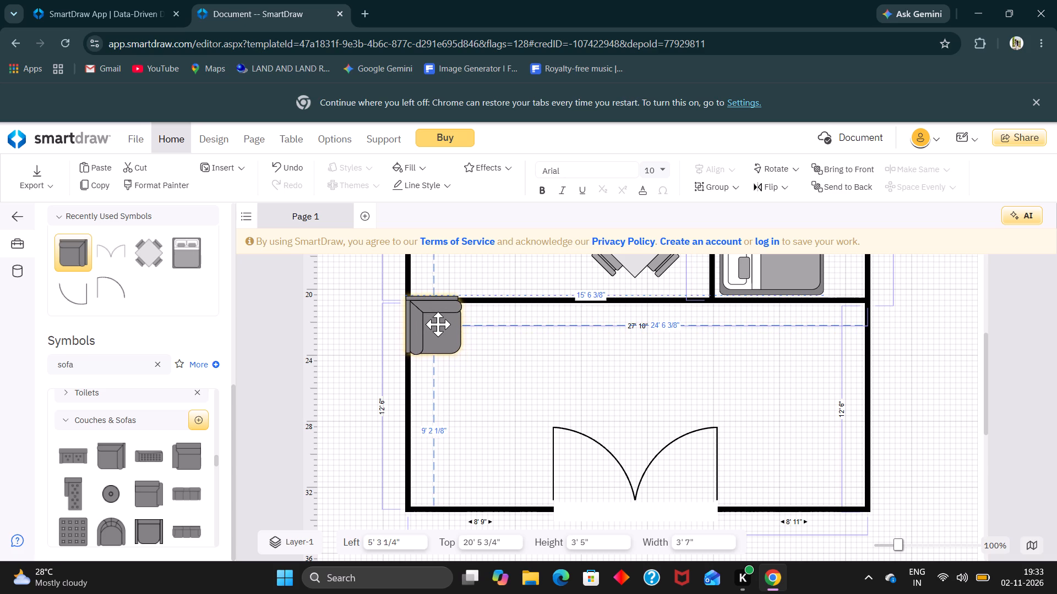
left_click_drag(438, 324, 442, 326)
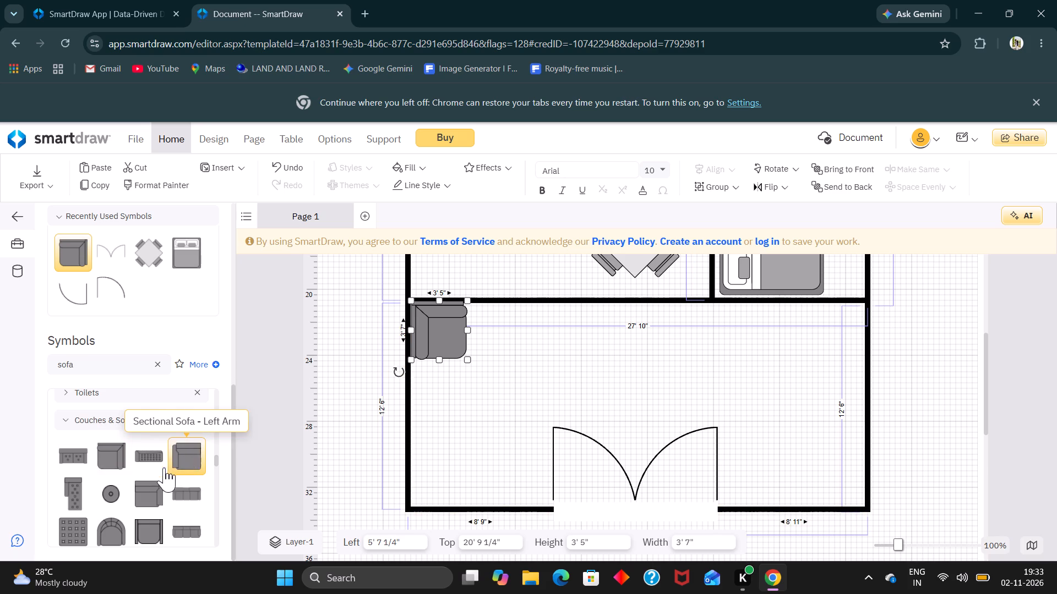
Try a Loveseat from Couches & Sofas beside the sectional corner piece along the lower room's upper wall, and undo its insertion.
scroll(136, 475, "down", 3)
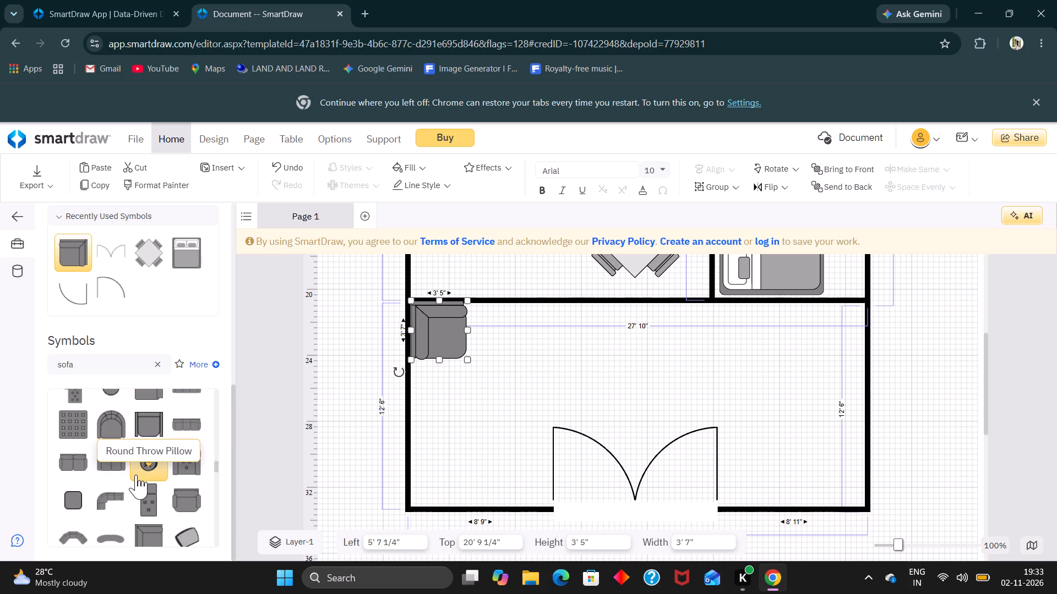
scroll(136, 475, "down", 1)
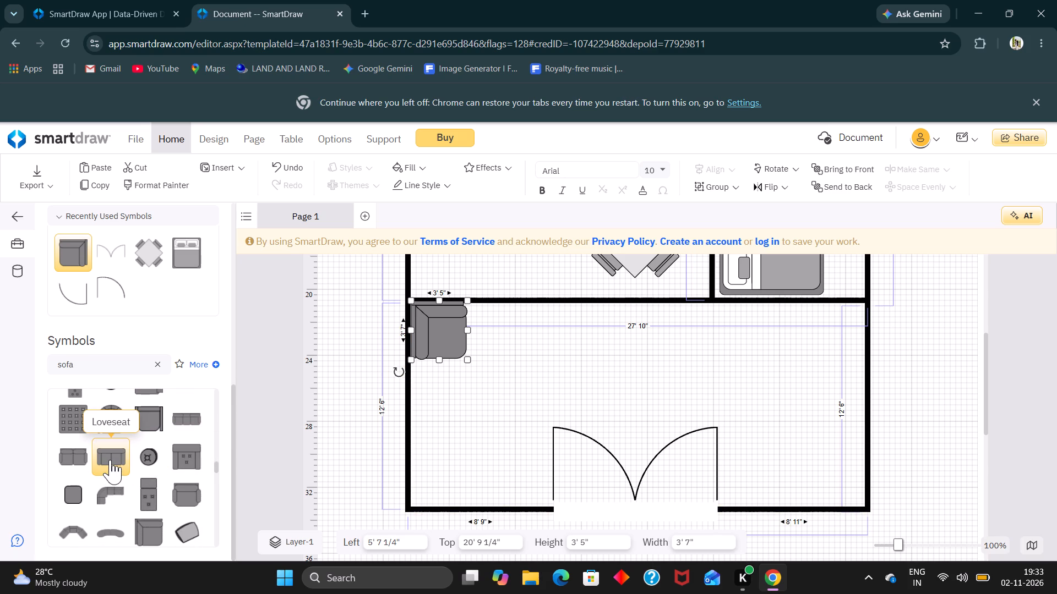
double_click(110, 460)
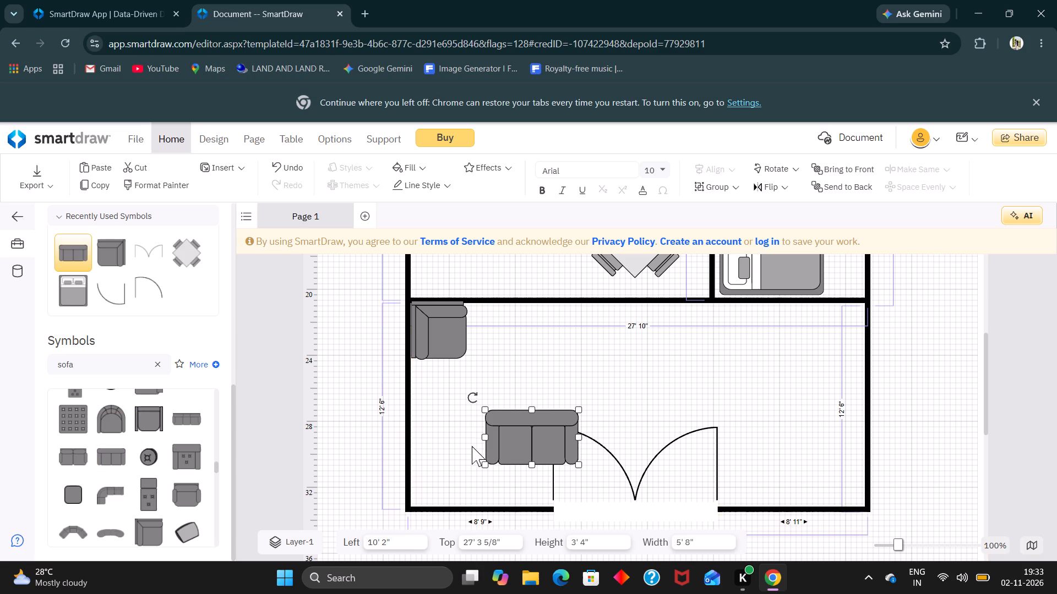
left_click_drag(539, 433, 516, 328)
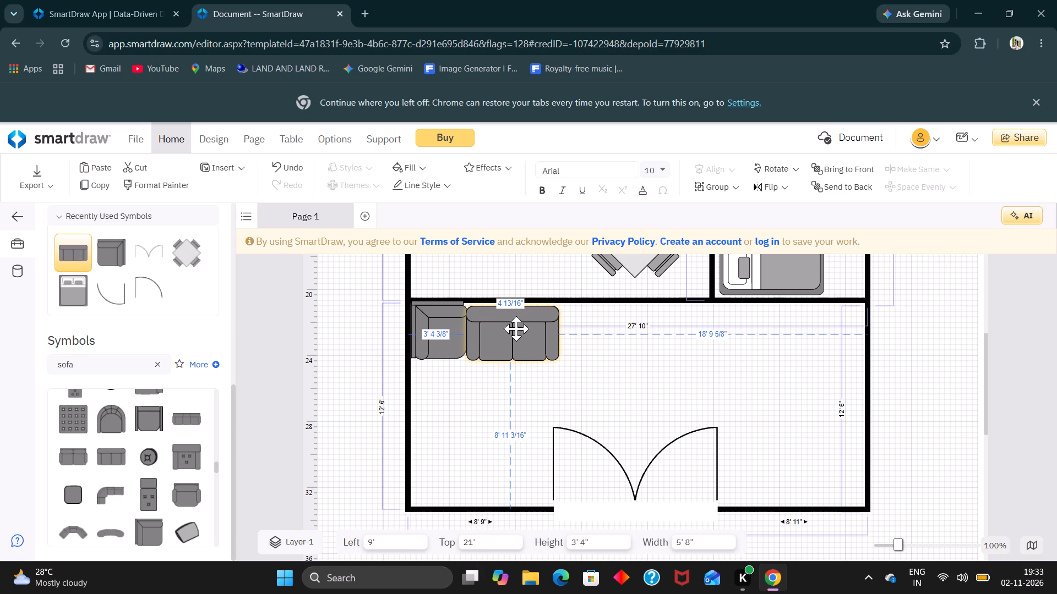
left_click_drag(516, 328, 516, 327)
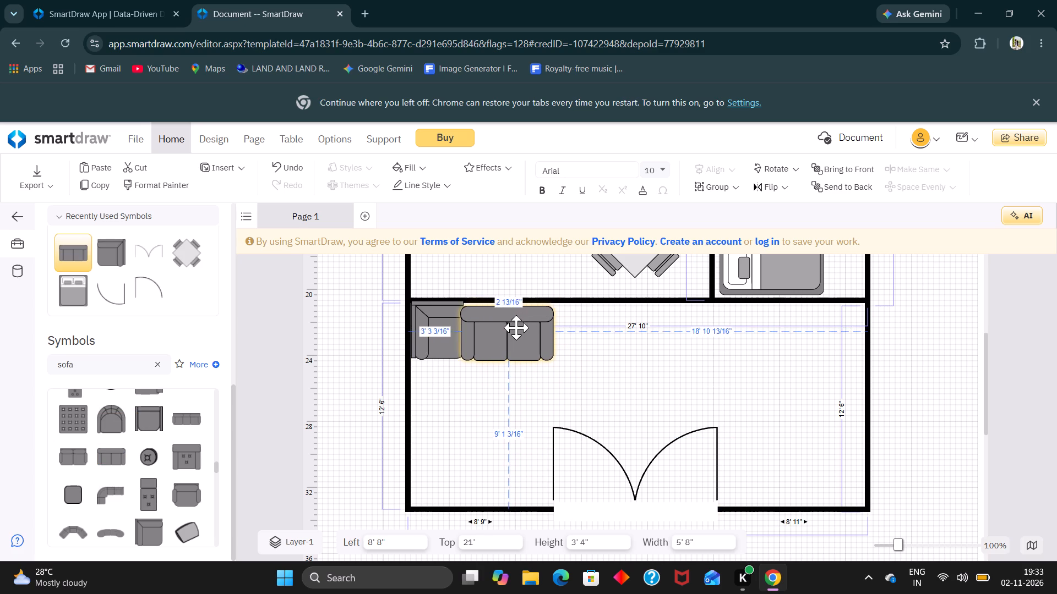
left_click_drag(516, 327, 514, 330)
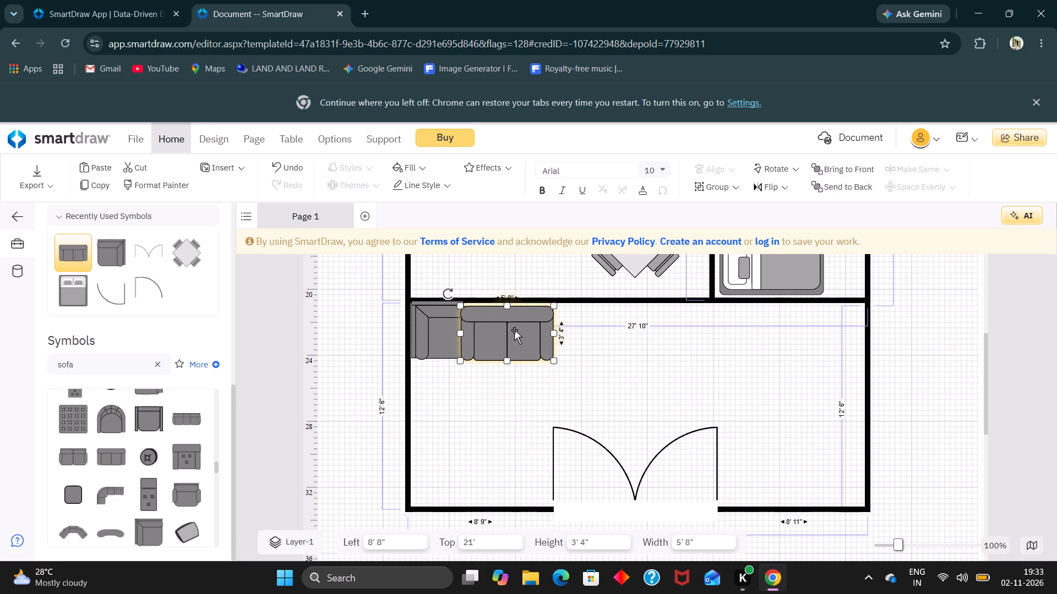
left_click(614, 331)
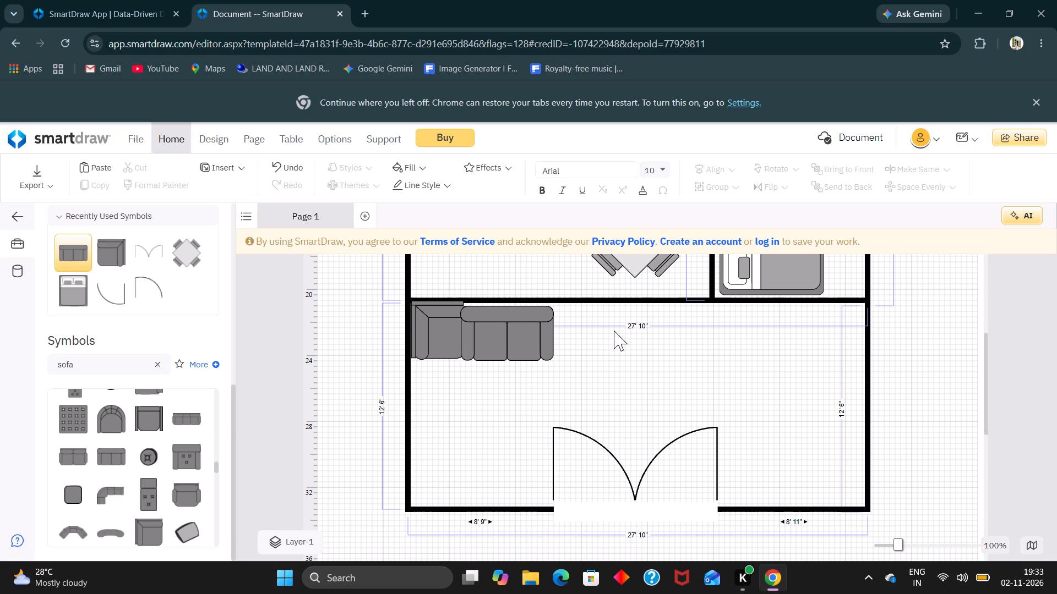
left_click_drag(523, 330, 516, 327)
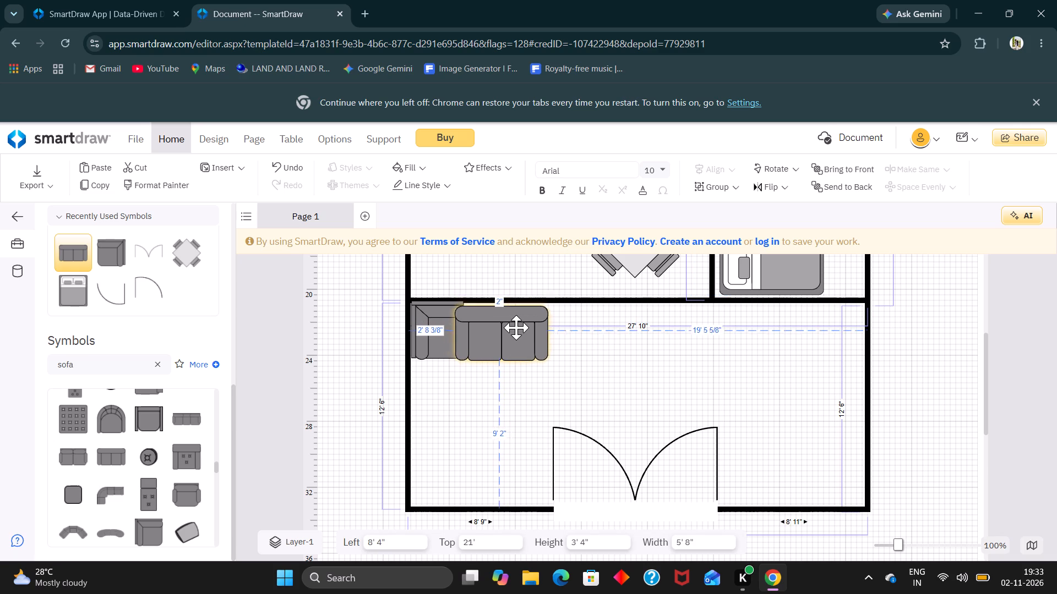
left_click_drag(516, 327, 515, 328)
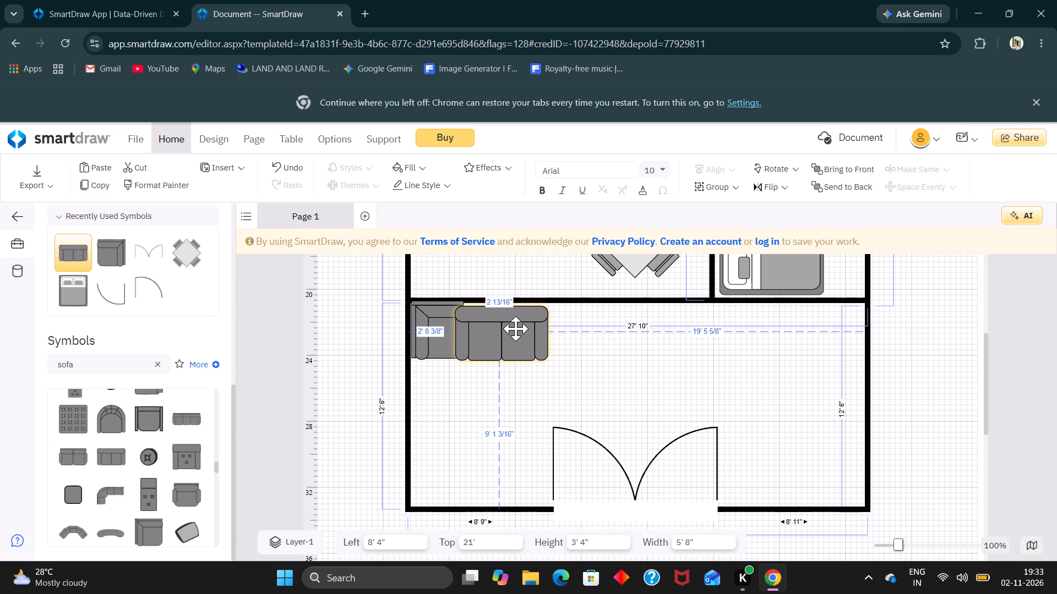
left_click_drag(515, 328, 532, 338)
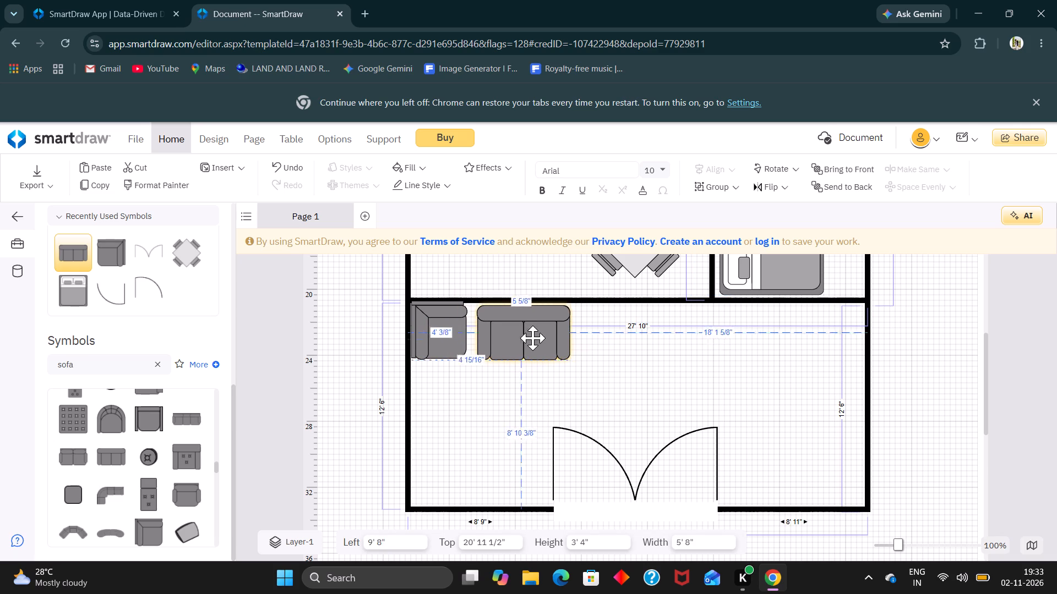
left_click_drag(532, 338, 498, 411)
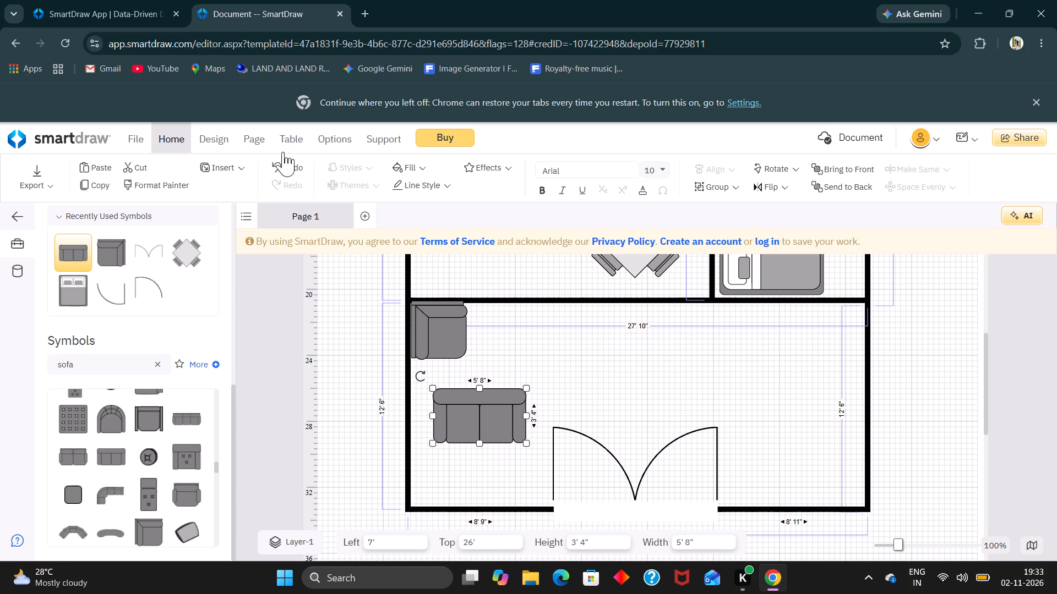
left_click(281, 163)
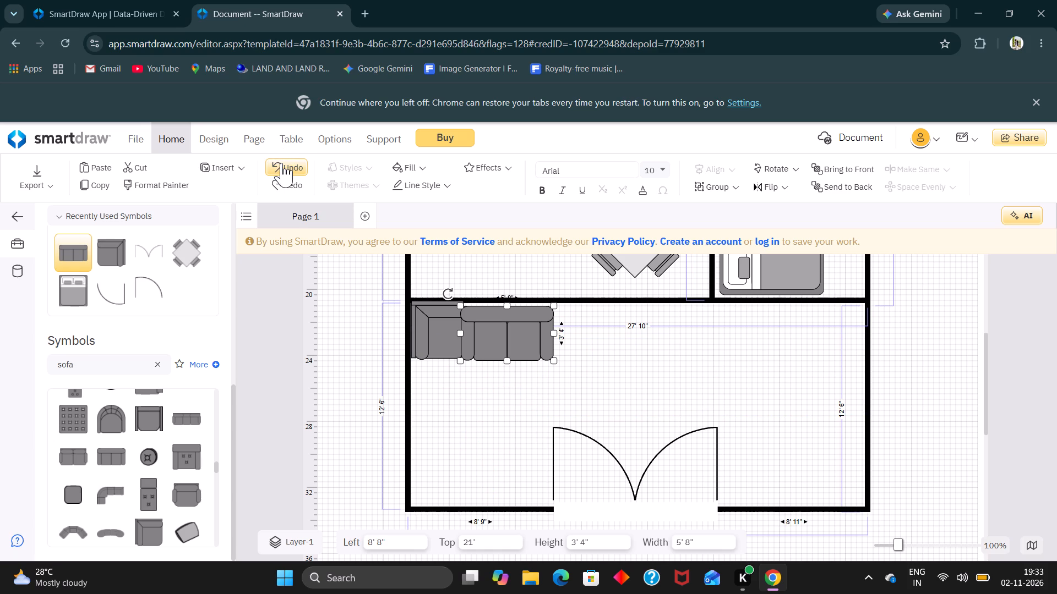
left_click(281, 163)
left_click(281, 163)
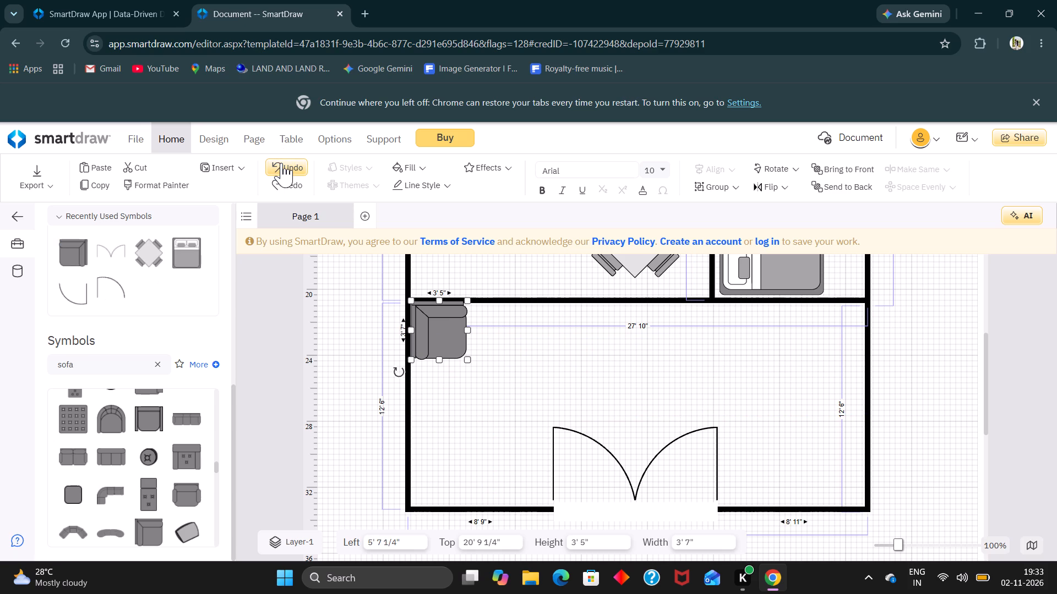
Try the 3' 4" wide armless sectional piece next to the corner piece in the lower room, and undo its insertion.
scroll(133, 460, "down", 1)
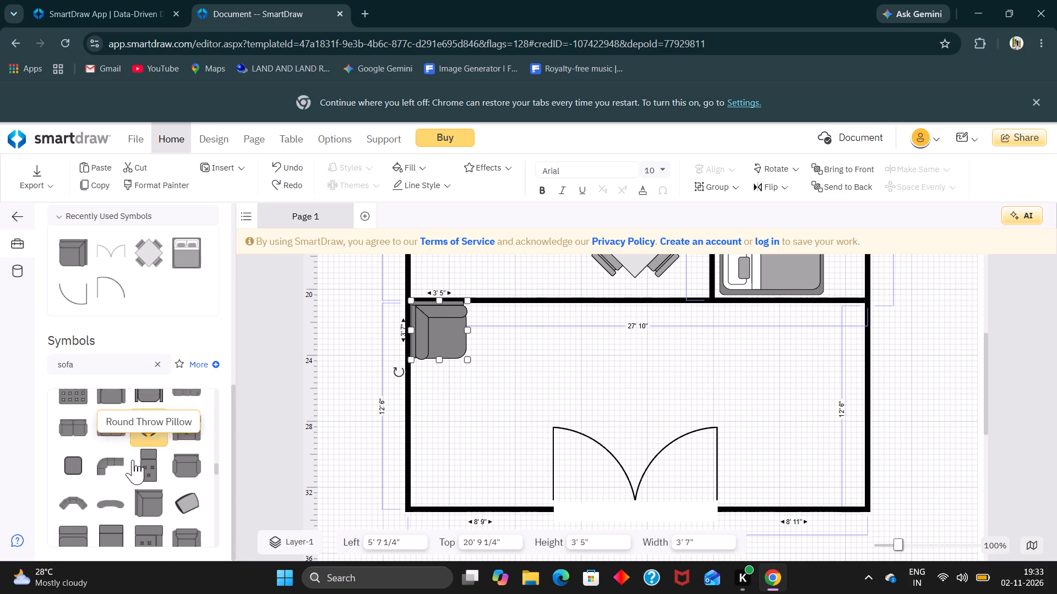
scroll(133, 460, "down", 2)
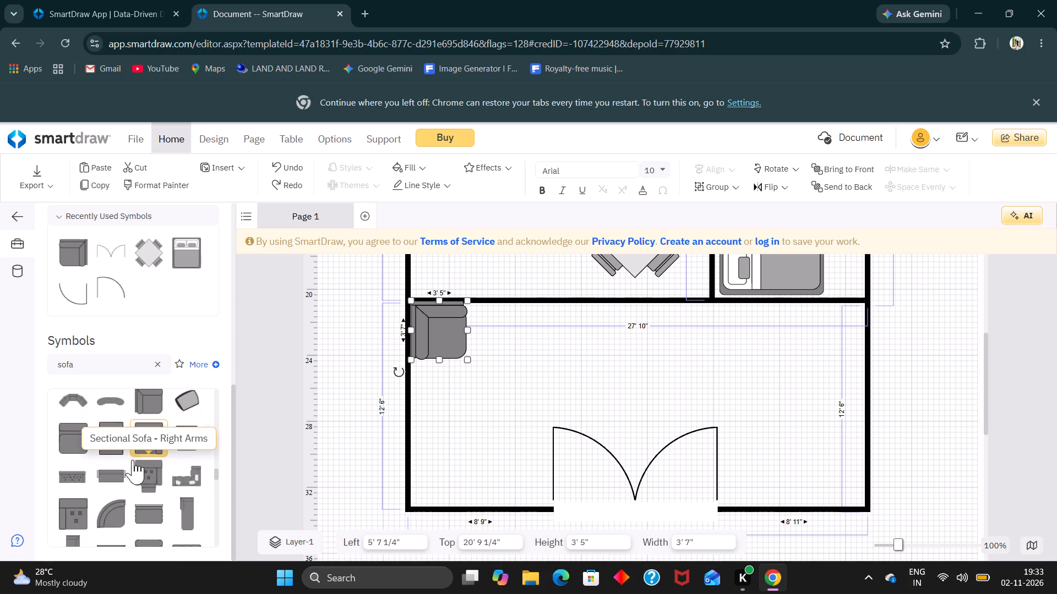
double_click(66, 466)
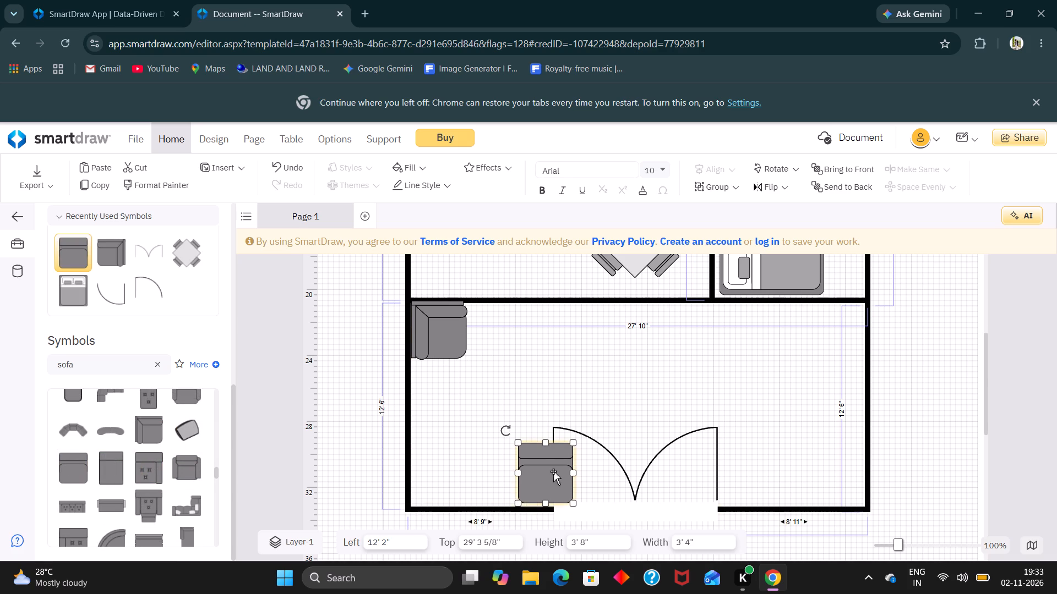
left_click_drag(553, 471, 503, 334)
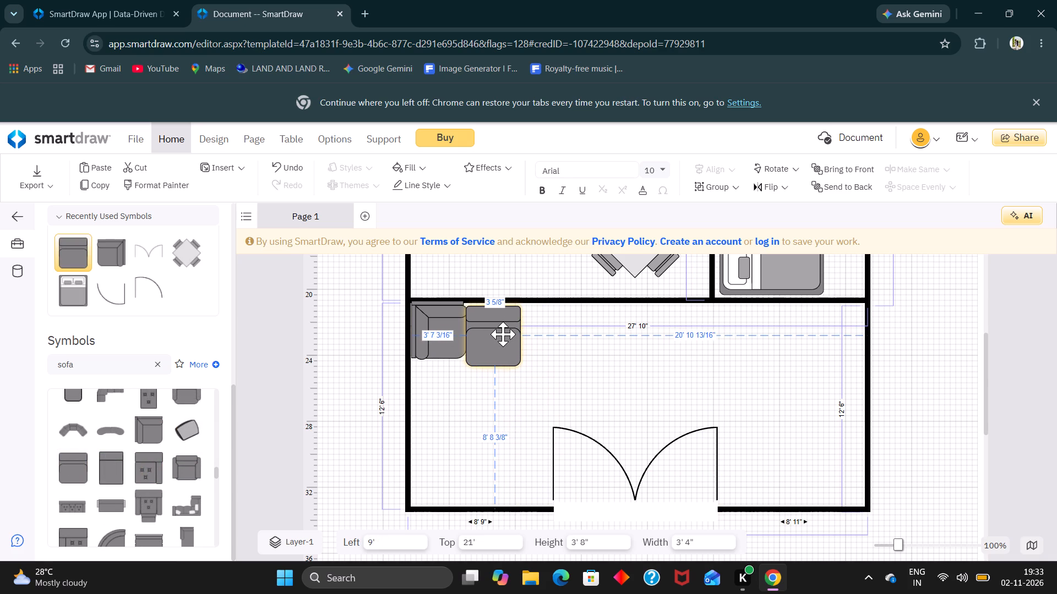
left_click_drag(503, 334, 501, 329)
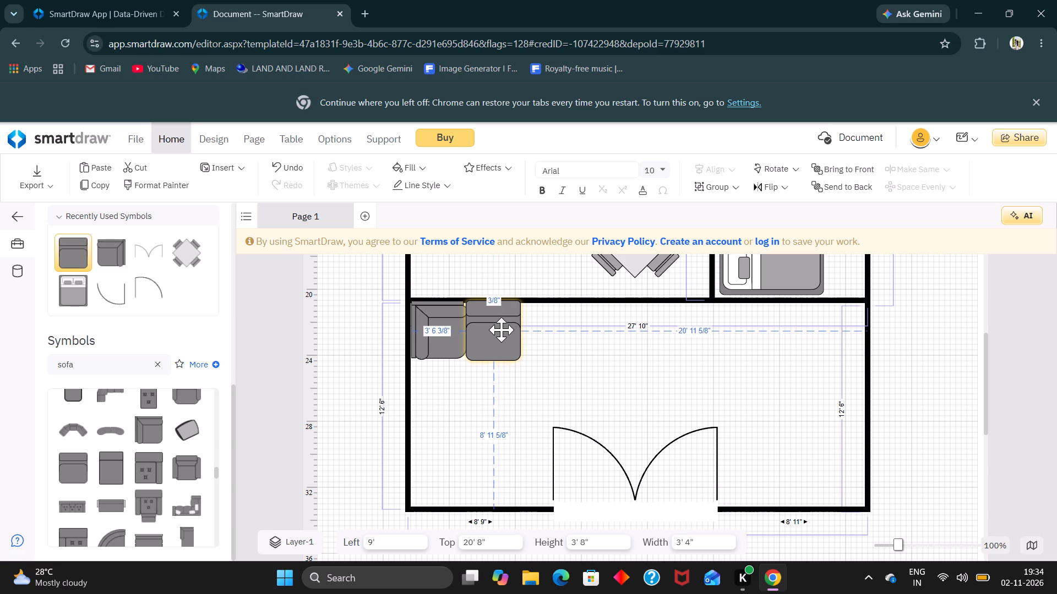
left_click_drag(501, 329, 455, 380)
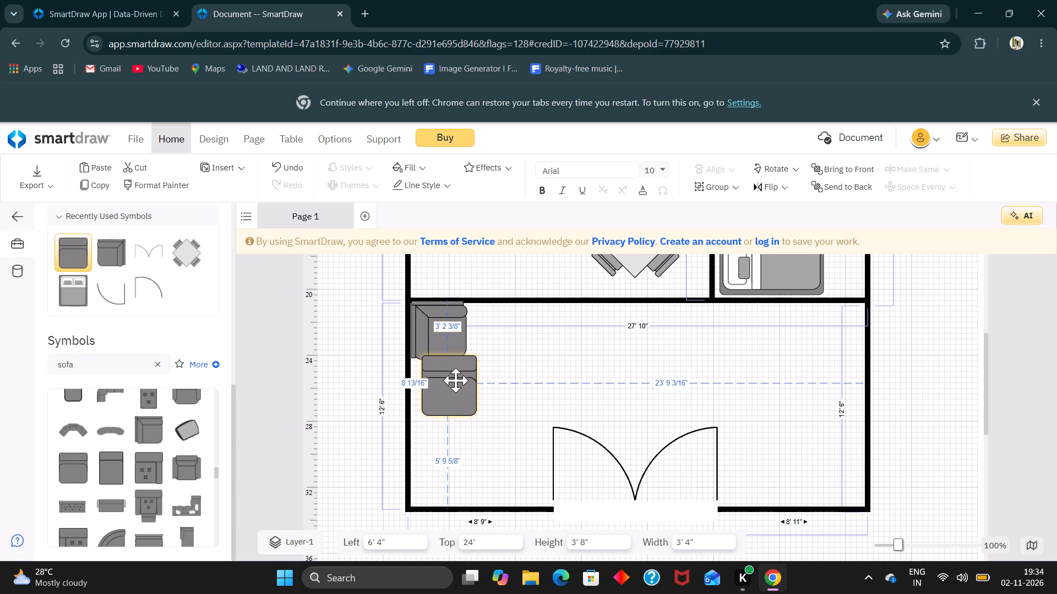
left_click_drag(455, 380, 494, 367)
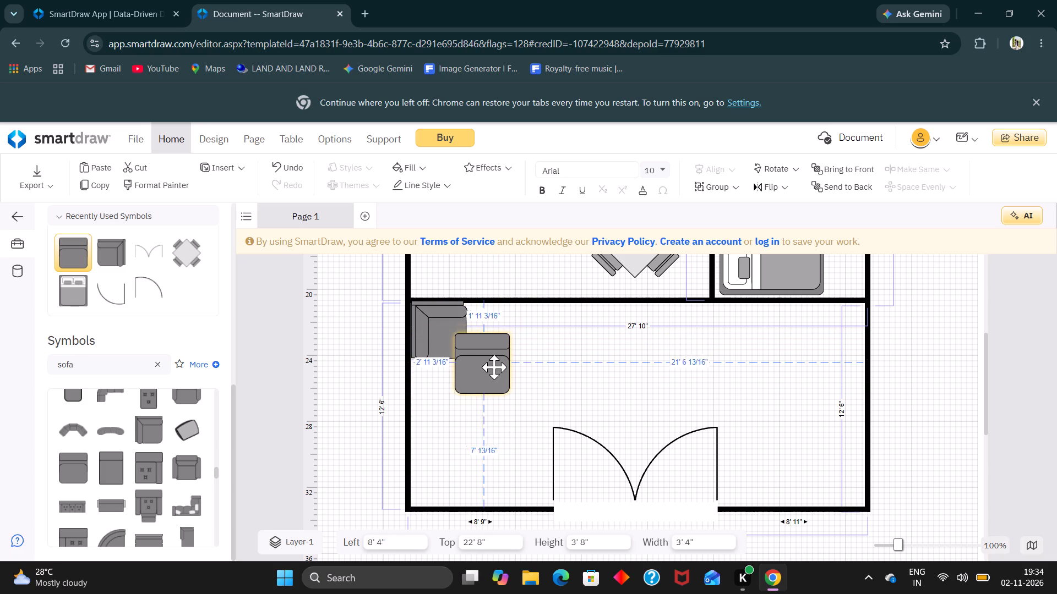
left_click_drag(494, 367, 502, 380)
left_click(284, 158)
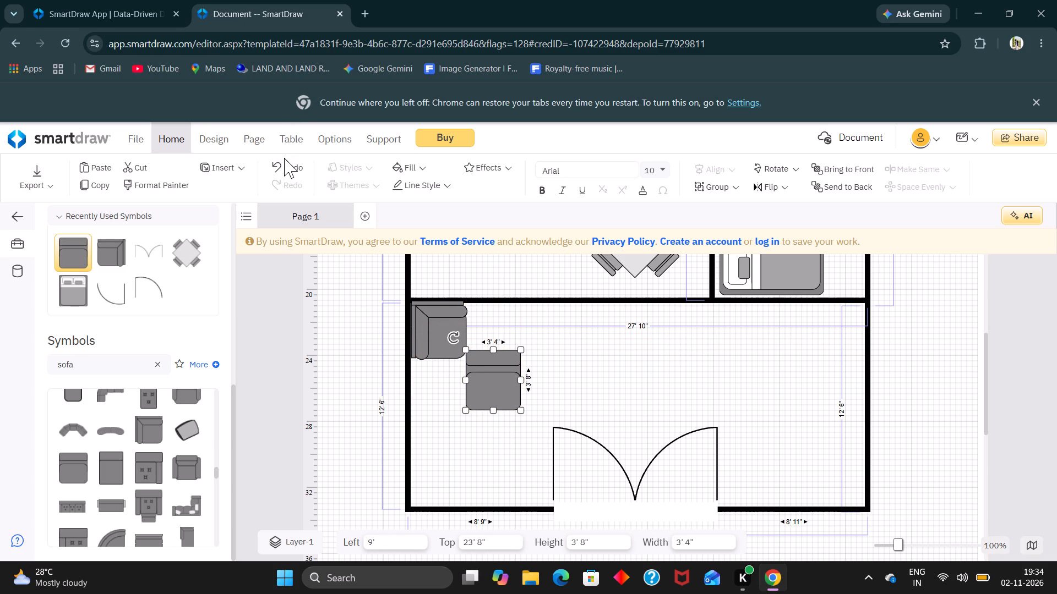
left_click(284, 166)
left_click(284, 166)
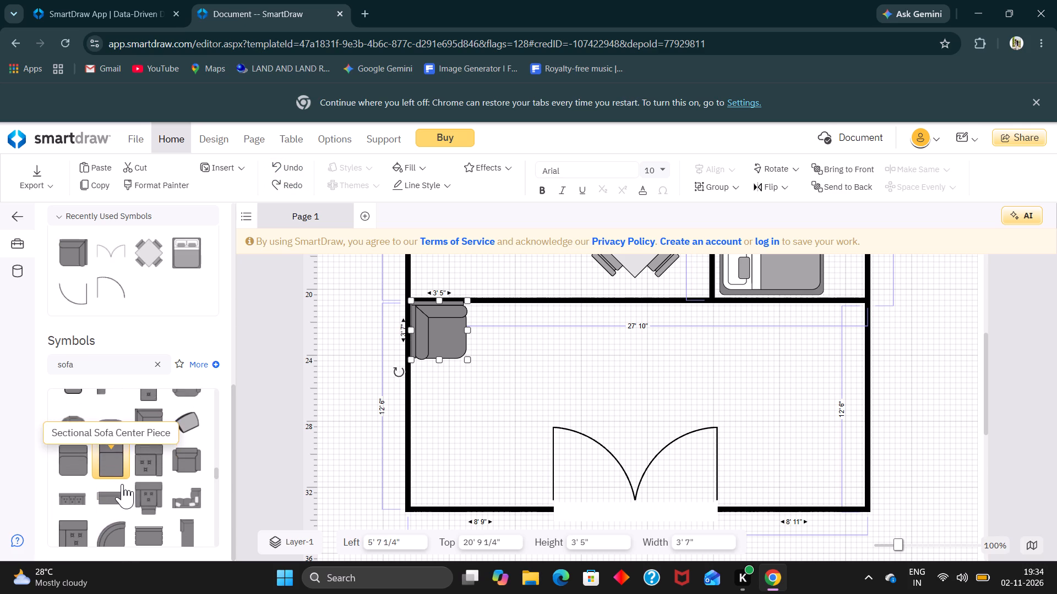
Add one Sectional Sofa - Right Arms, undoing the duplicate, and place it against the lower room's upper wall at about Left 12' 4", Top 20' 8".
double_click(158, 455)
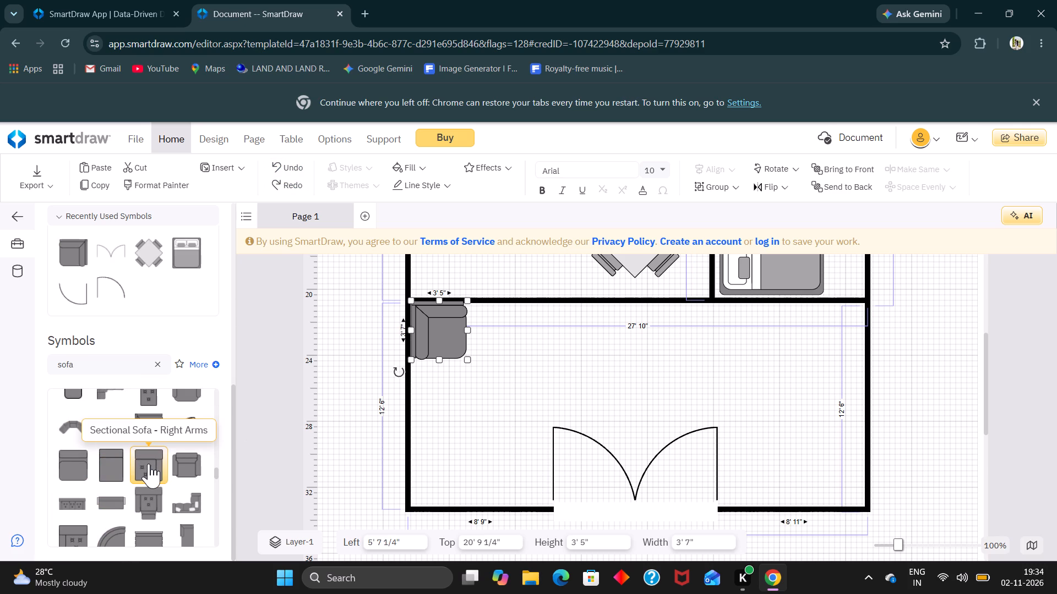
double_click(149, 464)
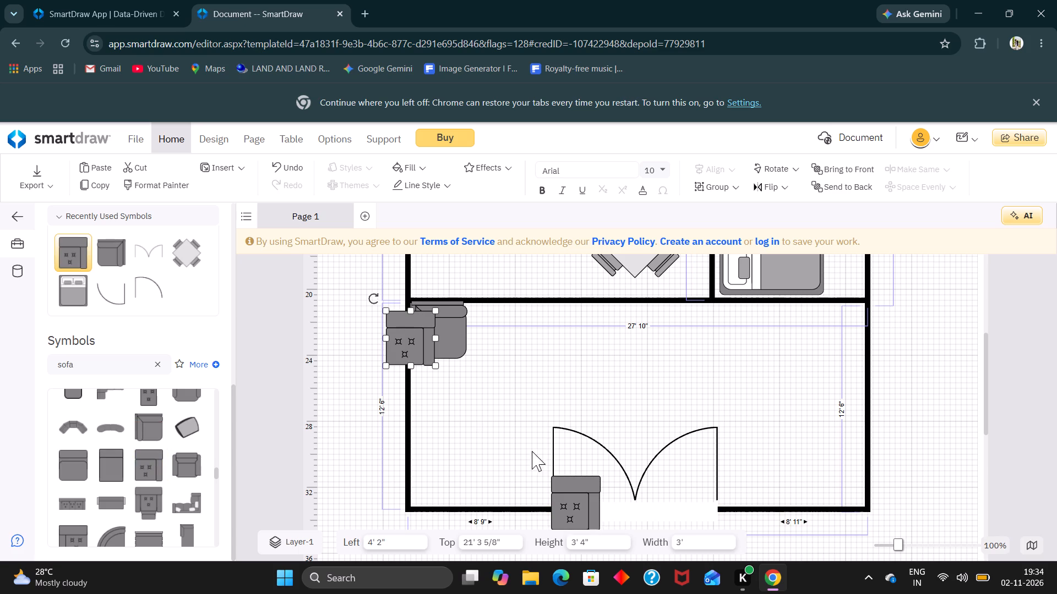
left_click(284, 162)
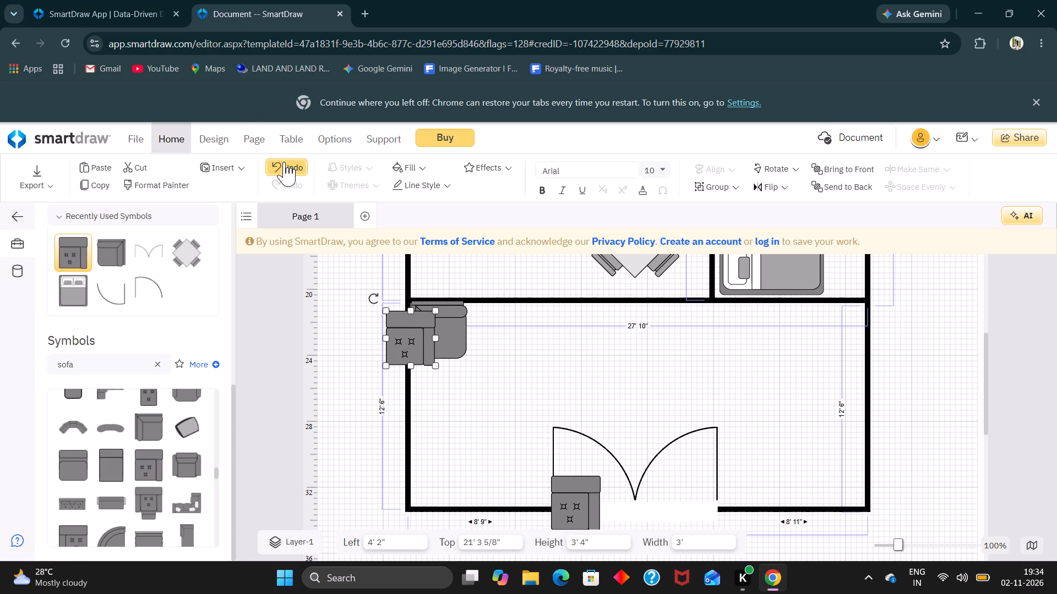
left_click_drag(571, 505, 570, 495)
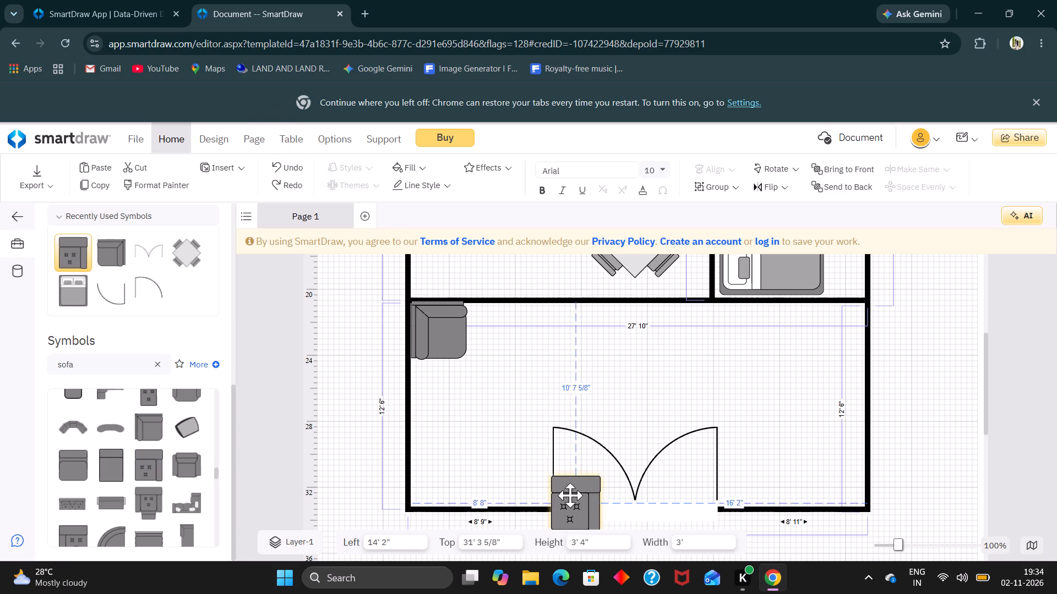
left_click_drag(570, 495, 526, 335)
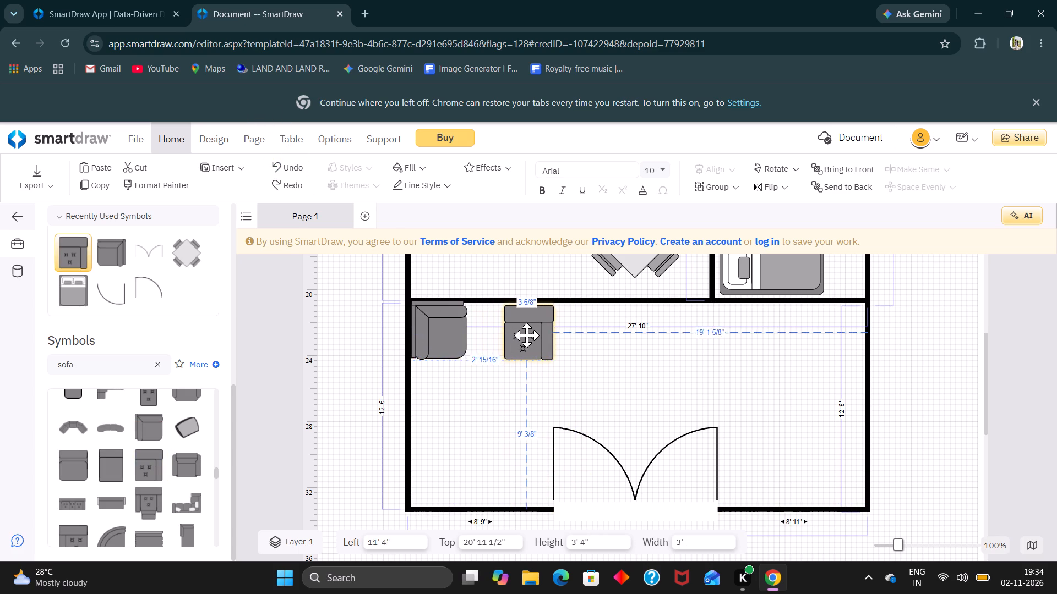
left_click_drag(526, 335, 542, 328)
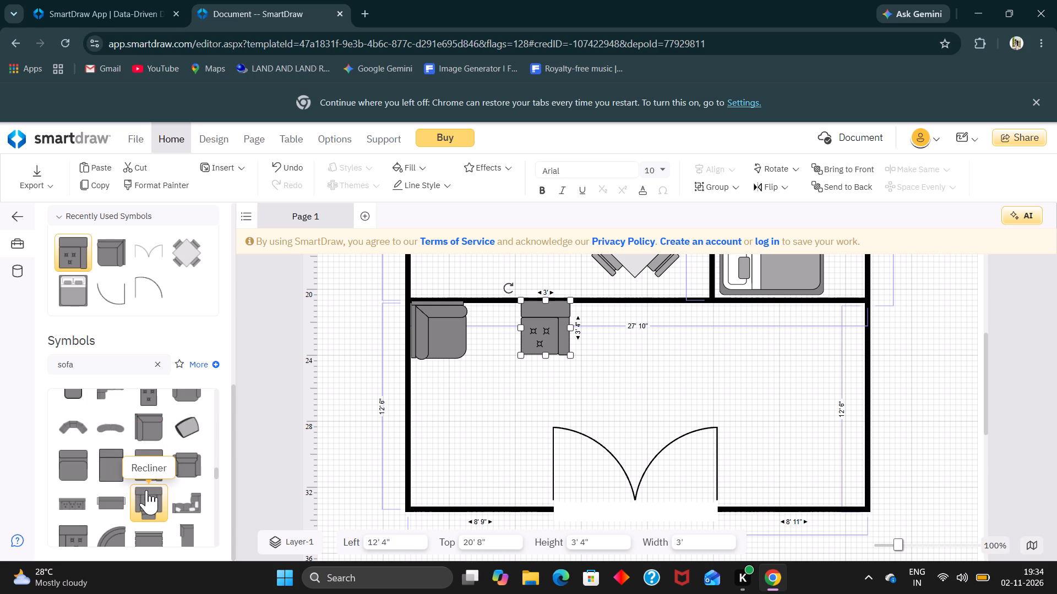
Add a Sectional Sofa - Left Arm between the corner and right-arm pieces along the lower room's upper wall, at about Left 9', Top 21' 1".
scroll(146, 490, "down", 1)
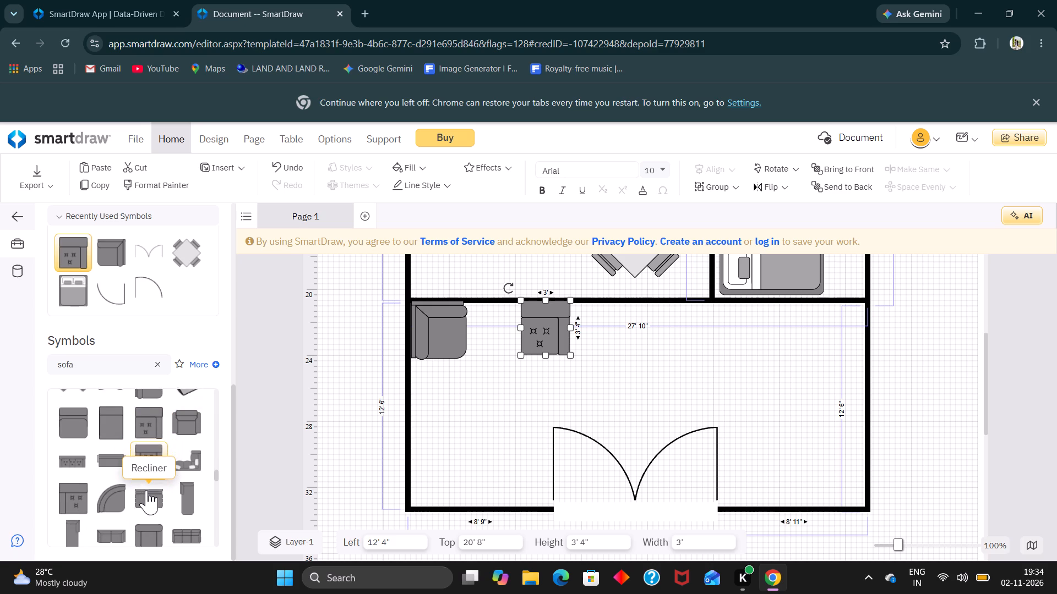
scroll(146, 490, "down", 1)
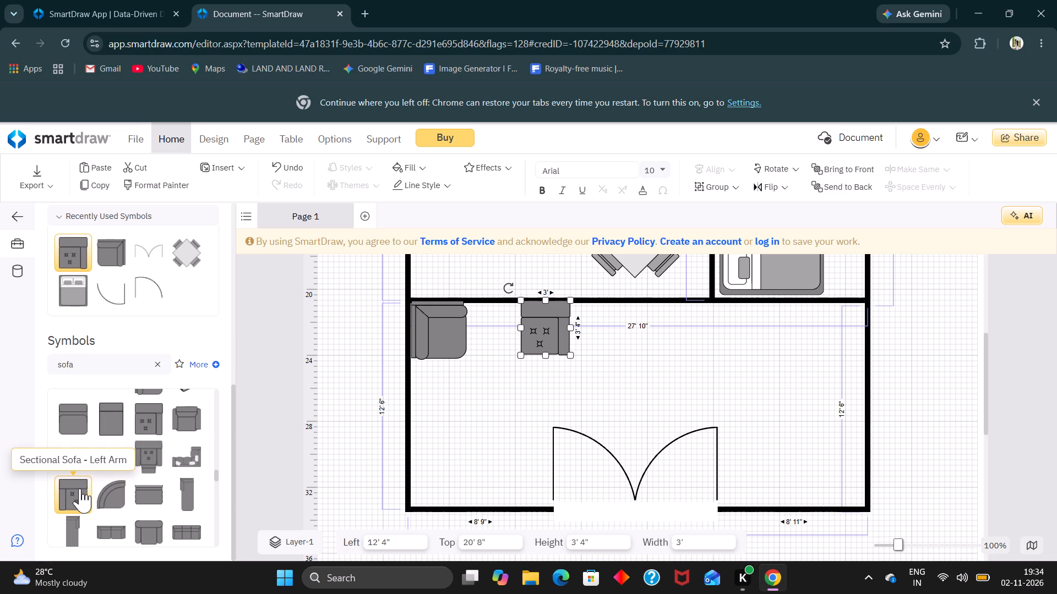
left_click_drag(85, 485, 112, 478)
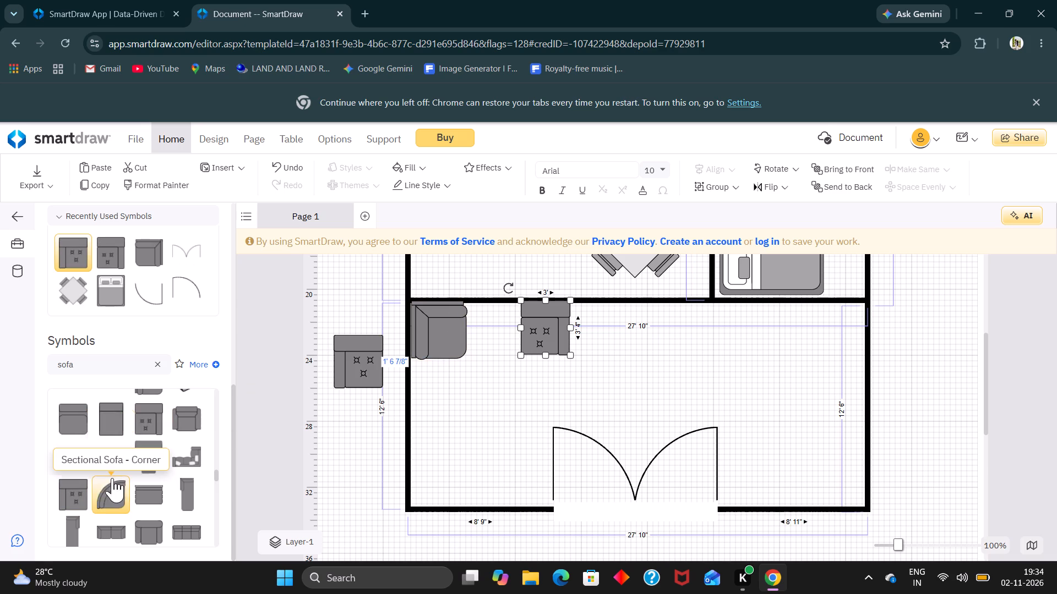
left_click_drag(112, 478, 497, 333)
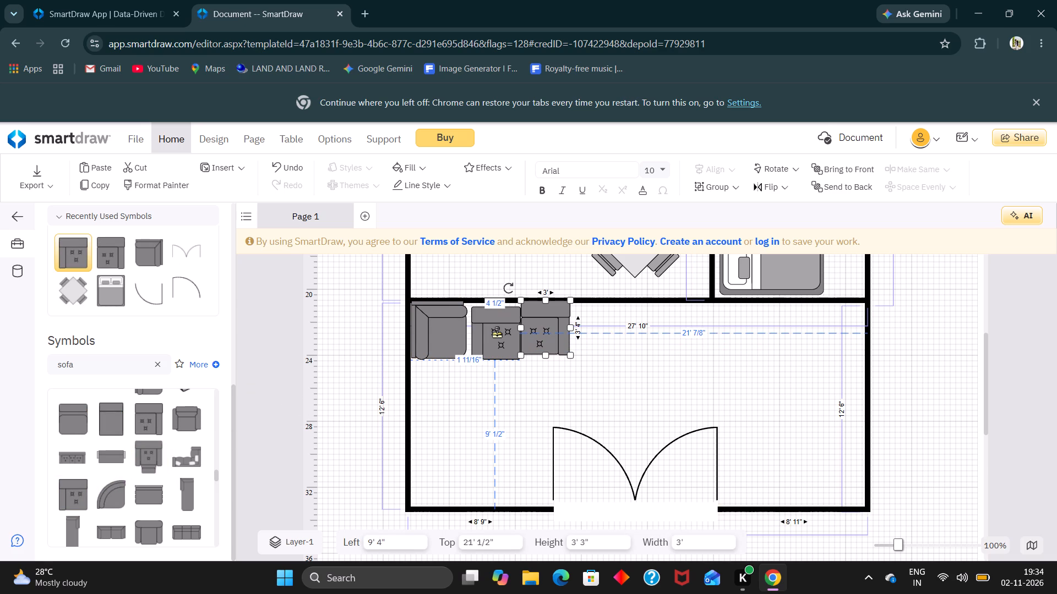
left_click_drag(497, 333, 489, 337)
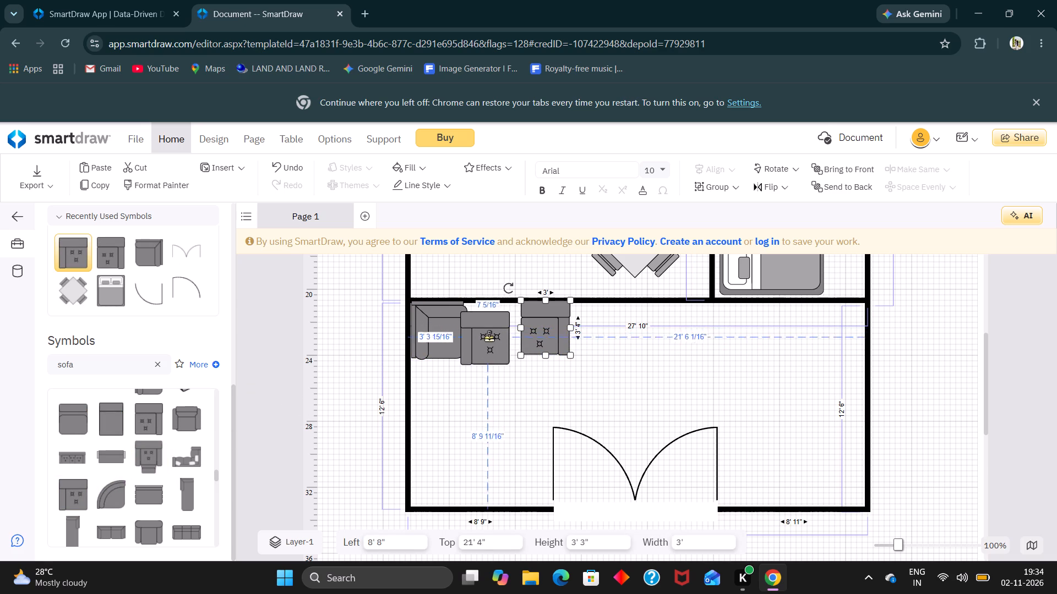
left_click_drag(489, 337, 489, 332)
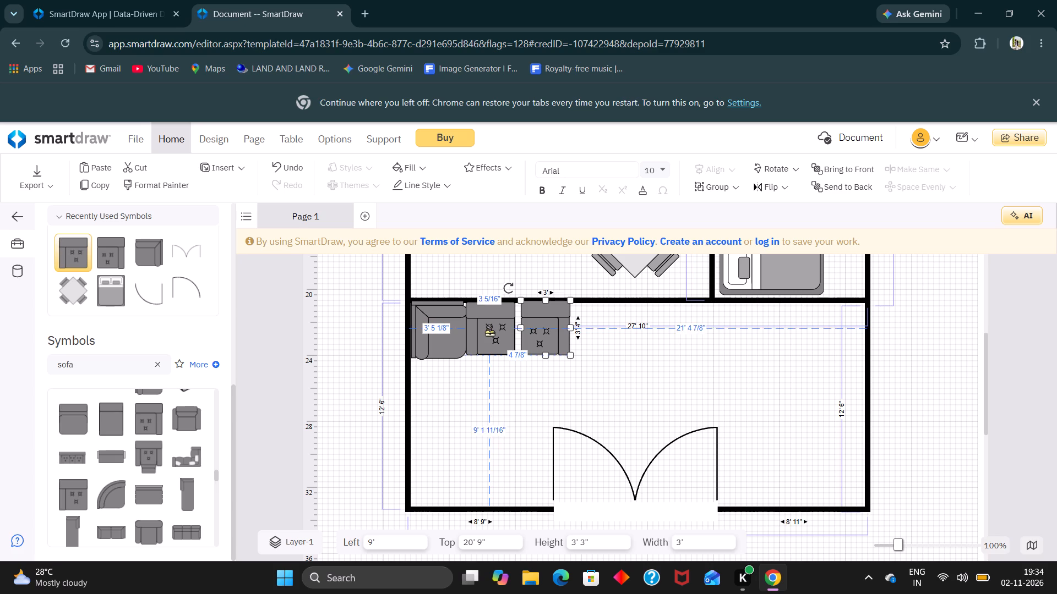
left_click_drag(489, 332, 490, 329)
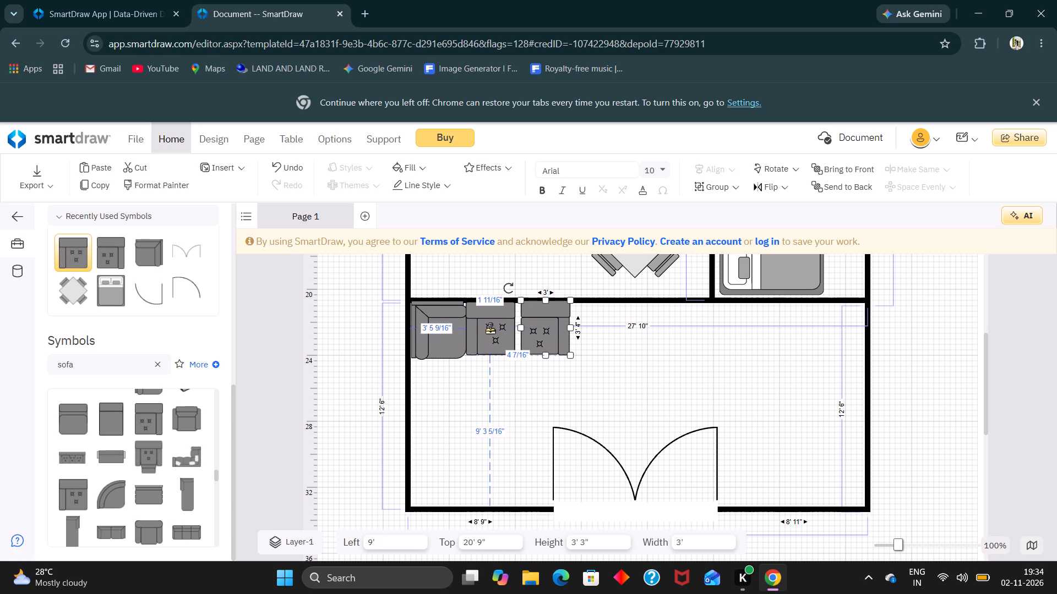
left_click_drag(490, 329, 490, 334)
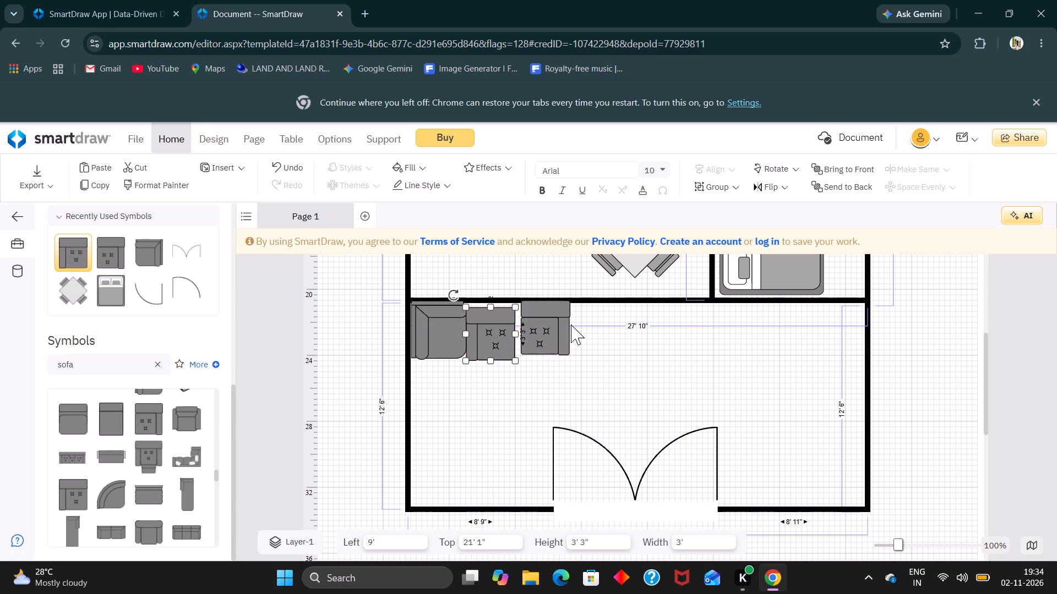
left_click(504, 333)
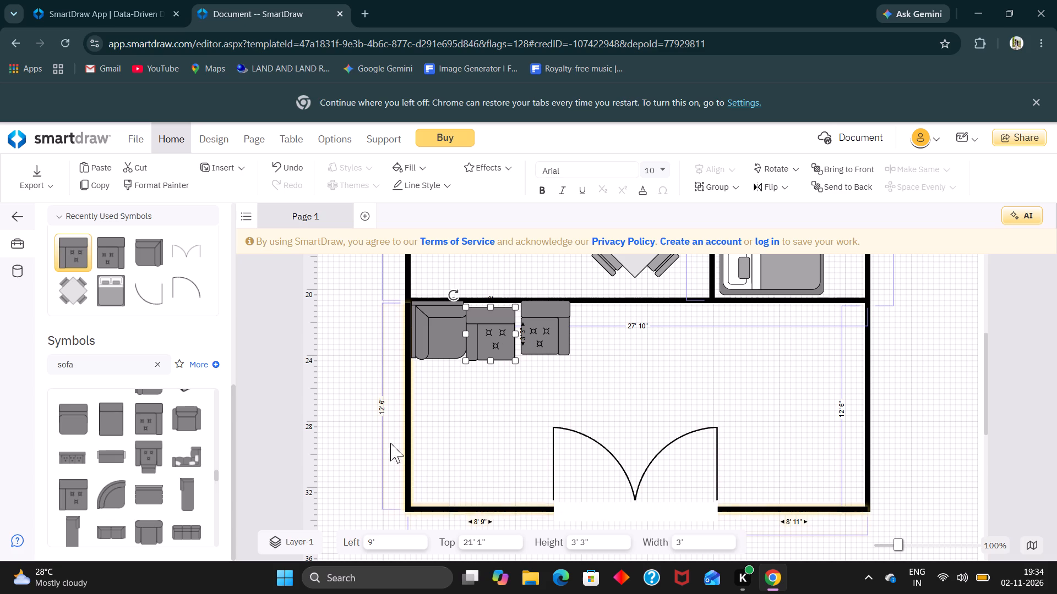
Undo the placement and insertion of all the separate sectional sofa pieces, back to an unfurnished lower room.
left_click(280, 165)
left_click(280, 165)
left_click(280, 165)
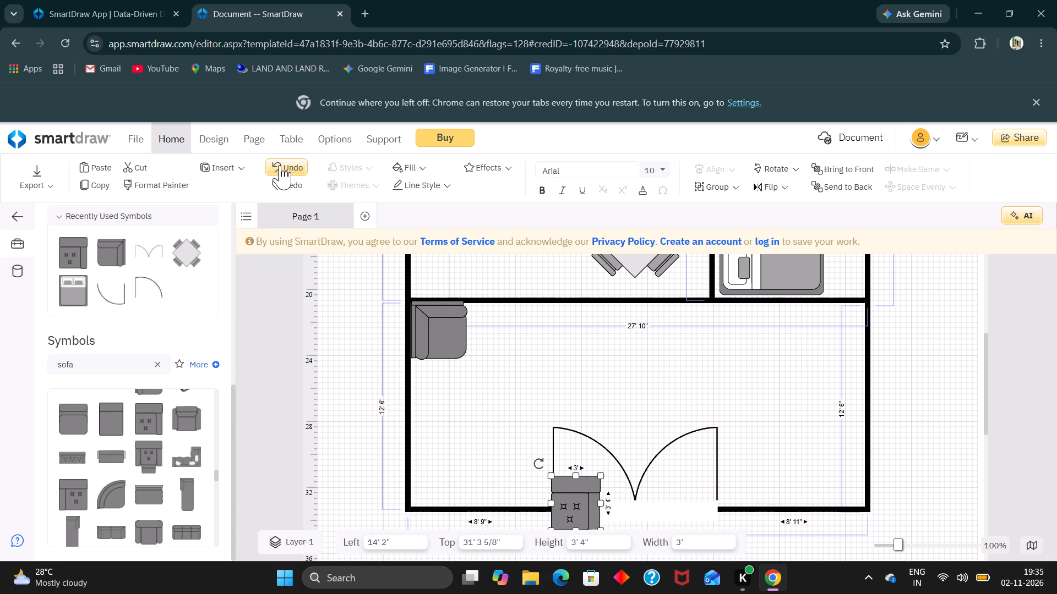
left_click(280, 165)
left_click(280, 165)
left_click(280, 165)
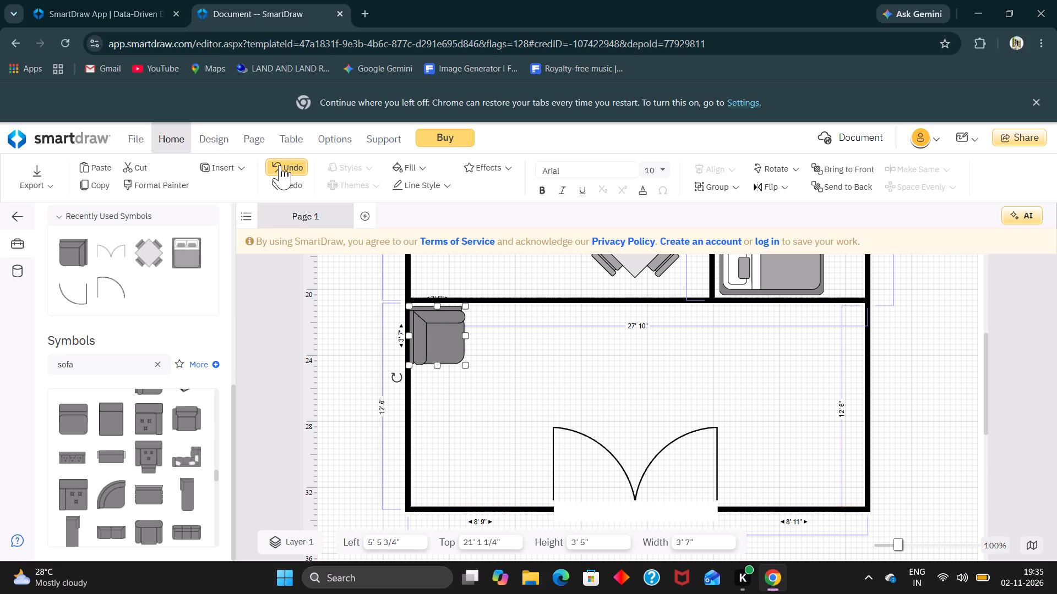
left_click(280, 165)
left_click(280, 165)
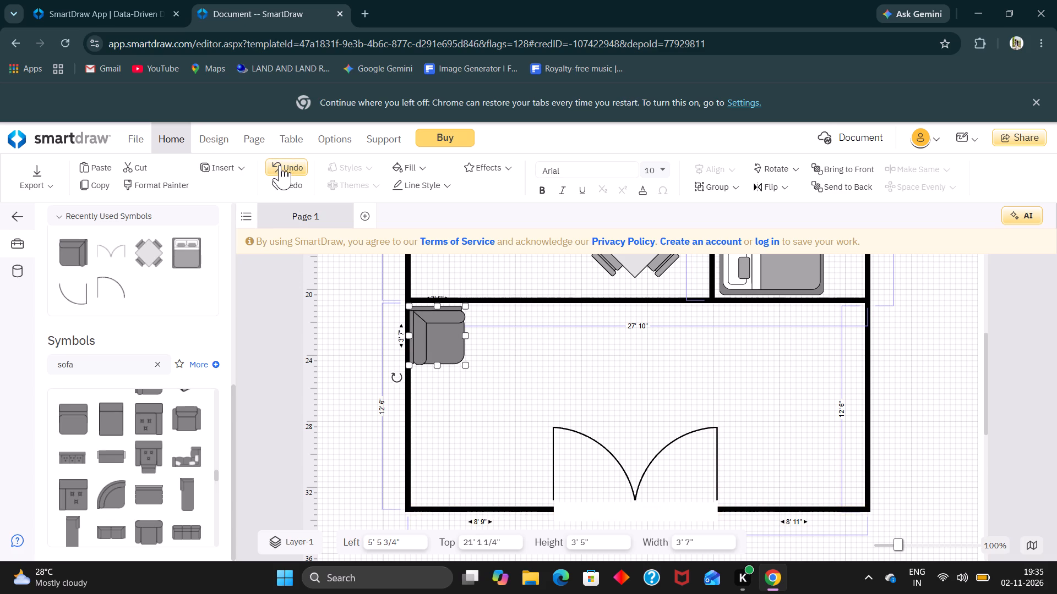
left_click(280, 165)
left_click(280, 165)
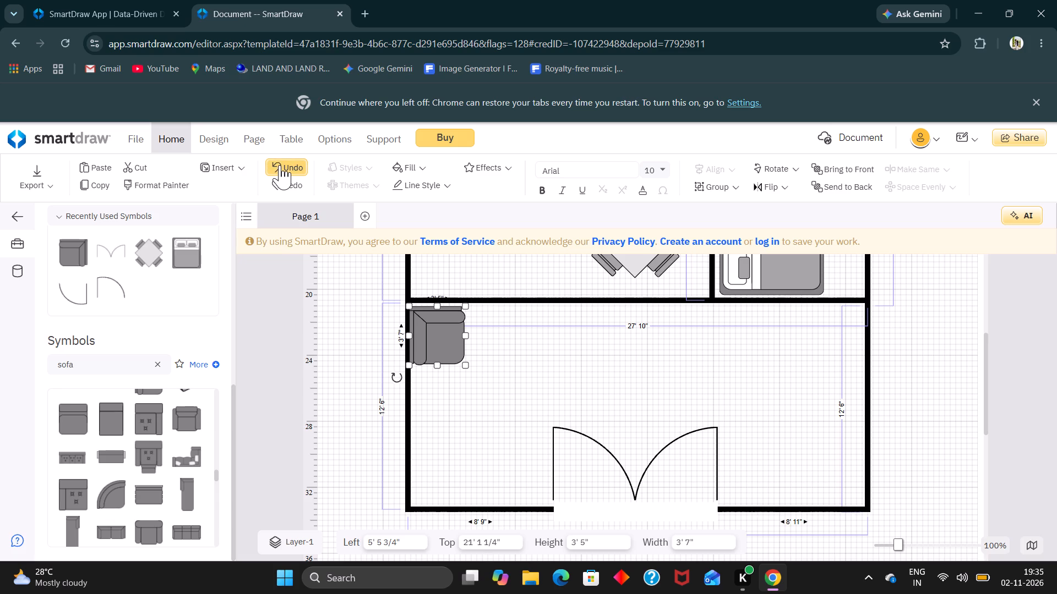
left_click(283, 164)
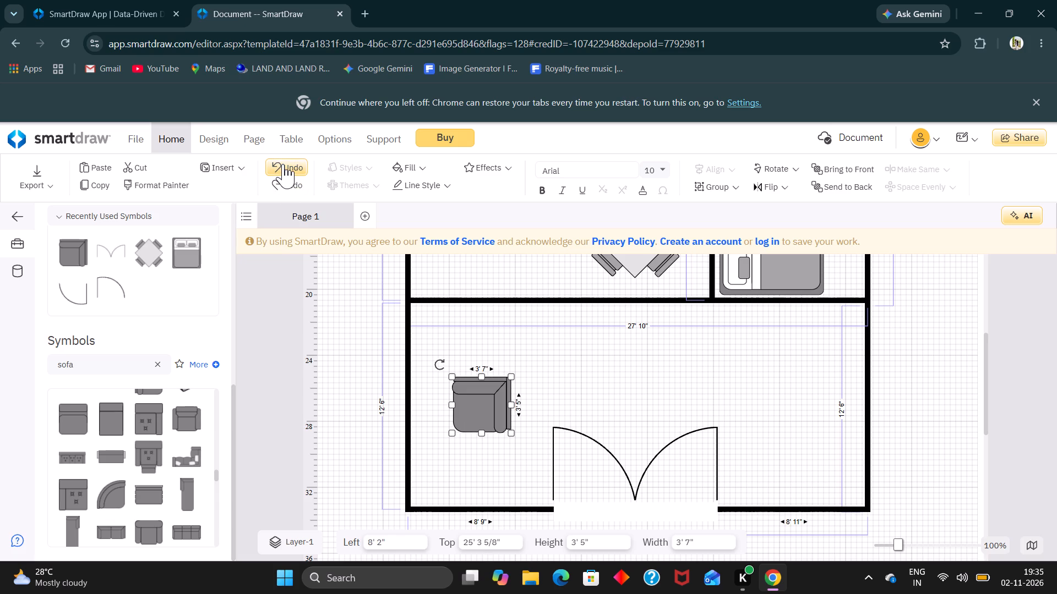
left_click(283, 164)
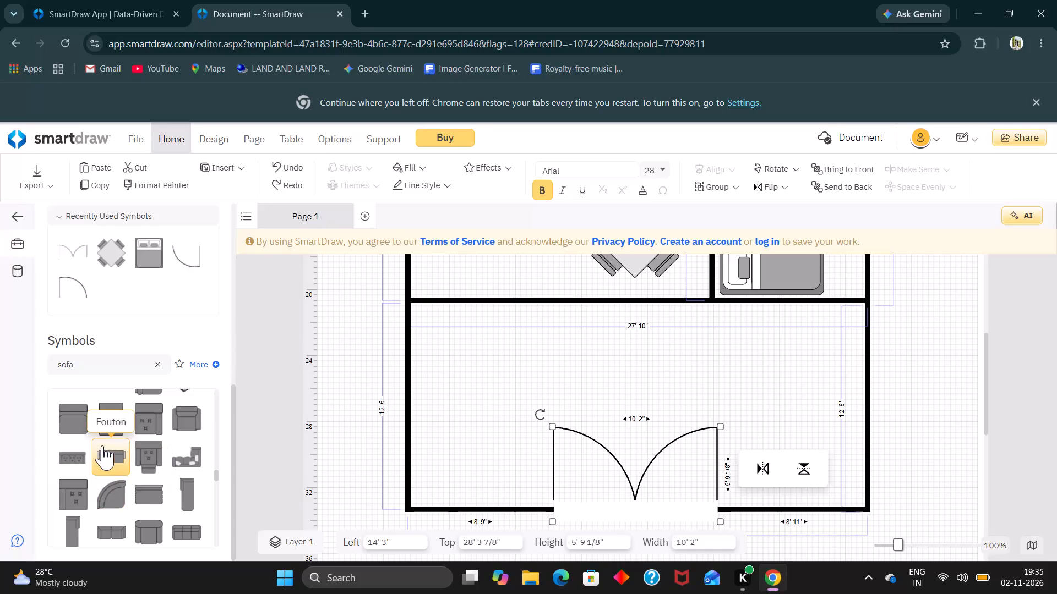
Insert a Sectional Sofa with Arms and place it in the lower room's right half, at about Left 22', Top 21'.
scroll(102, 446, "down", 3)
scroll(102, 446, "up", 1)
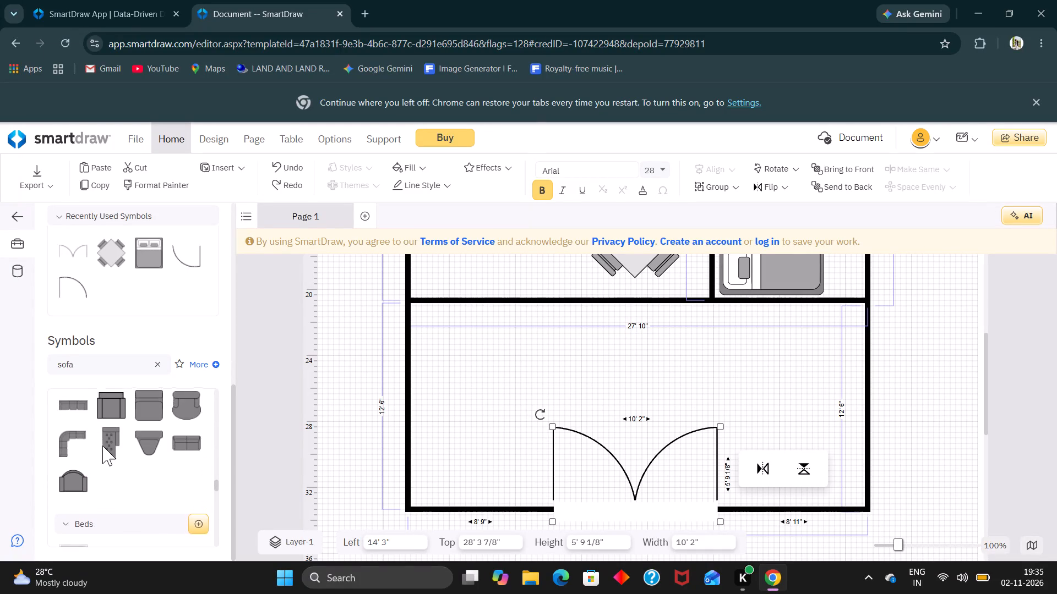
scroll(102, 446, "up", 3)
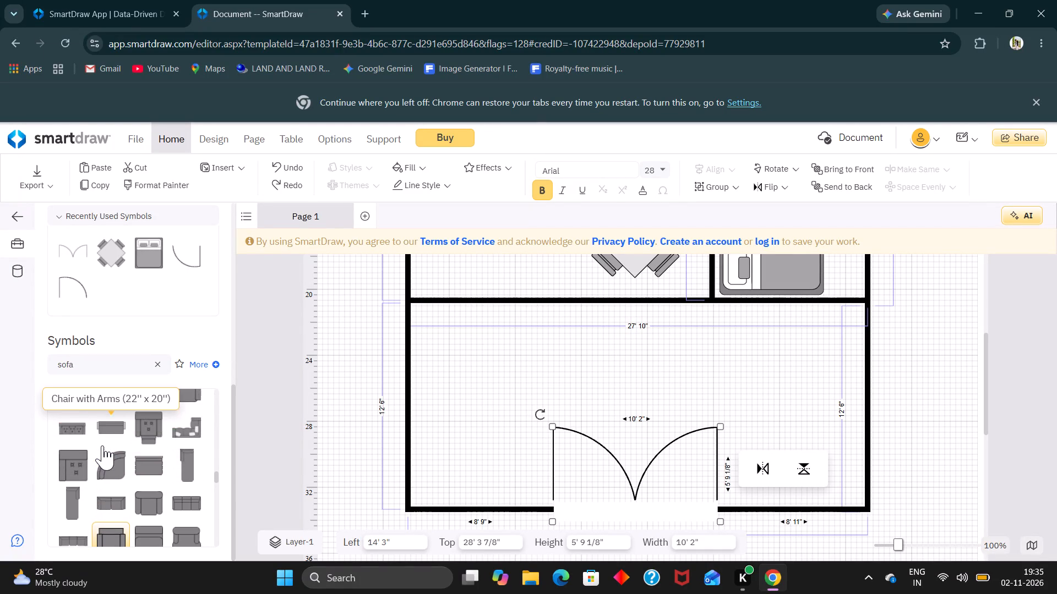
scroll(102, 446, "right", 1)
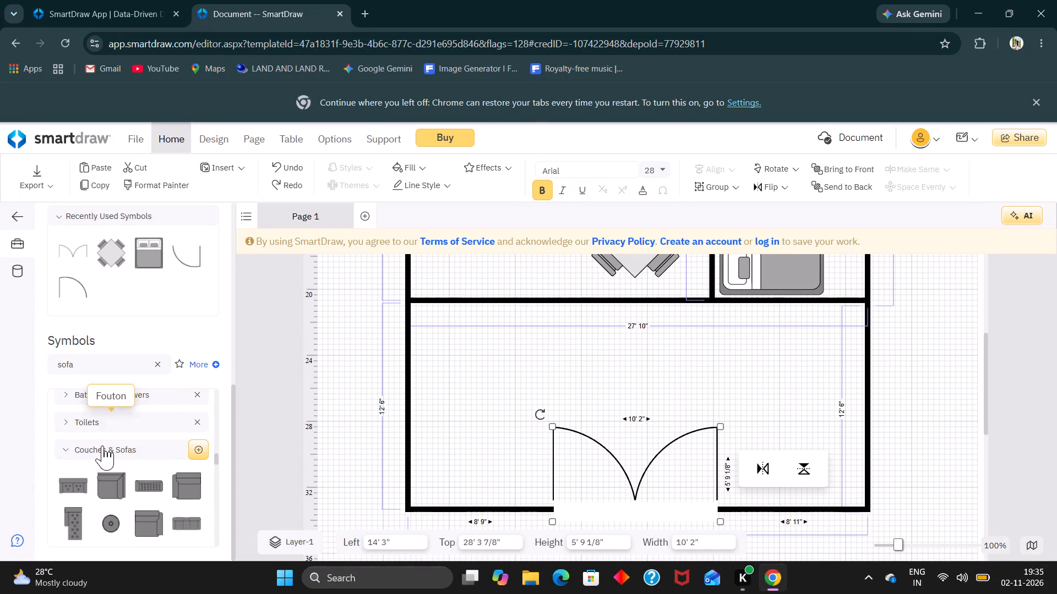
scroll(102, 446, "right", 1)
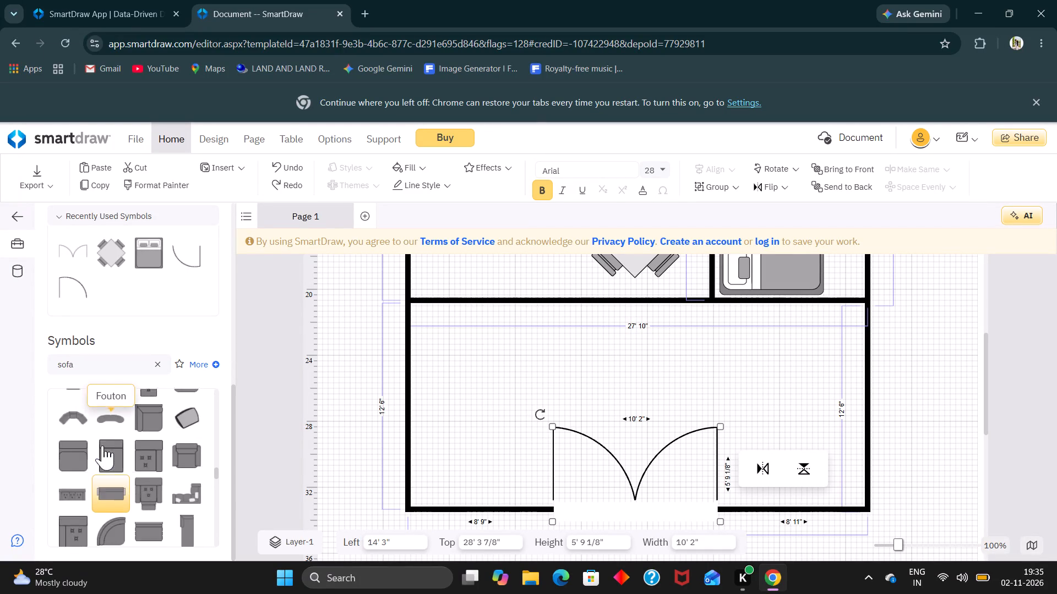
scroll(102, 446, "right", 1)
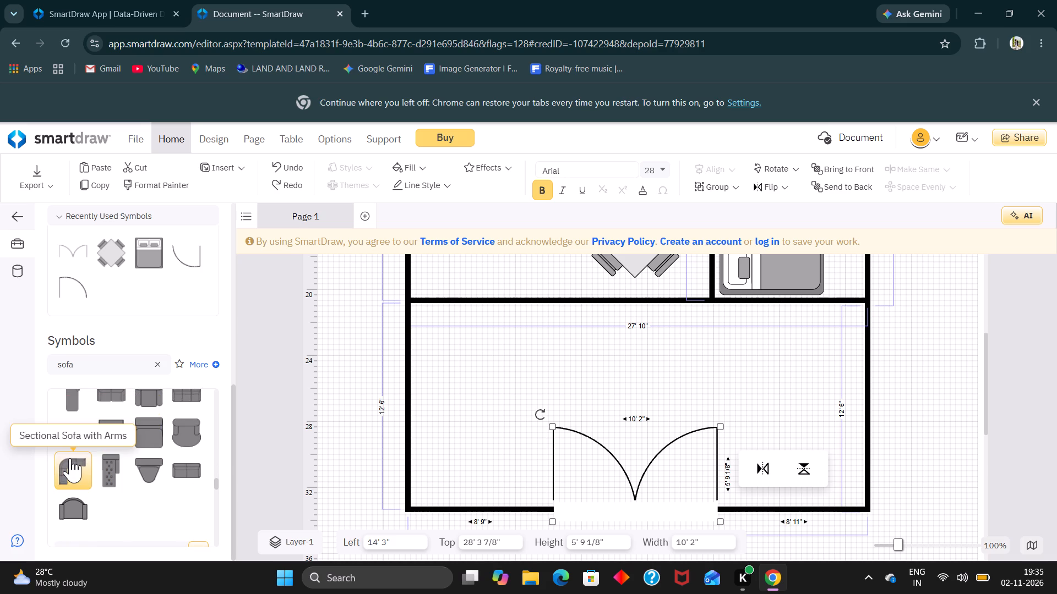
left_click(70, 458)
double_click(70, 458)
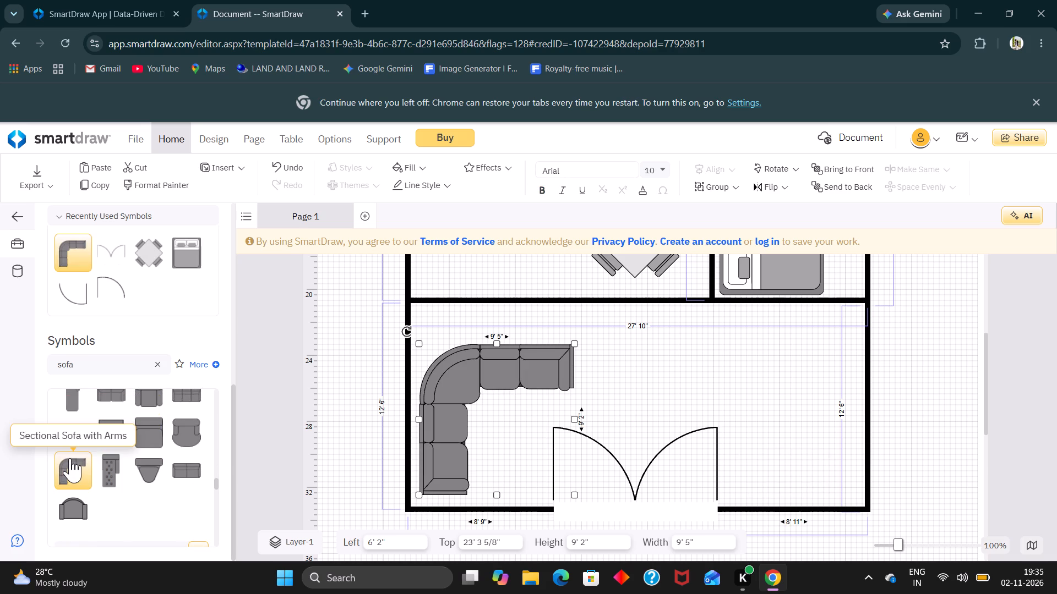
left_click_drag(464, 394, 452, 354)
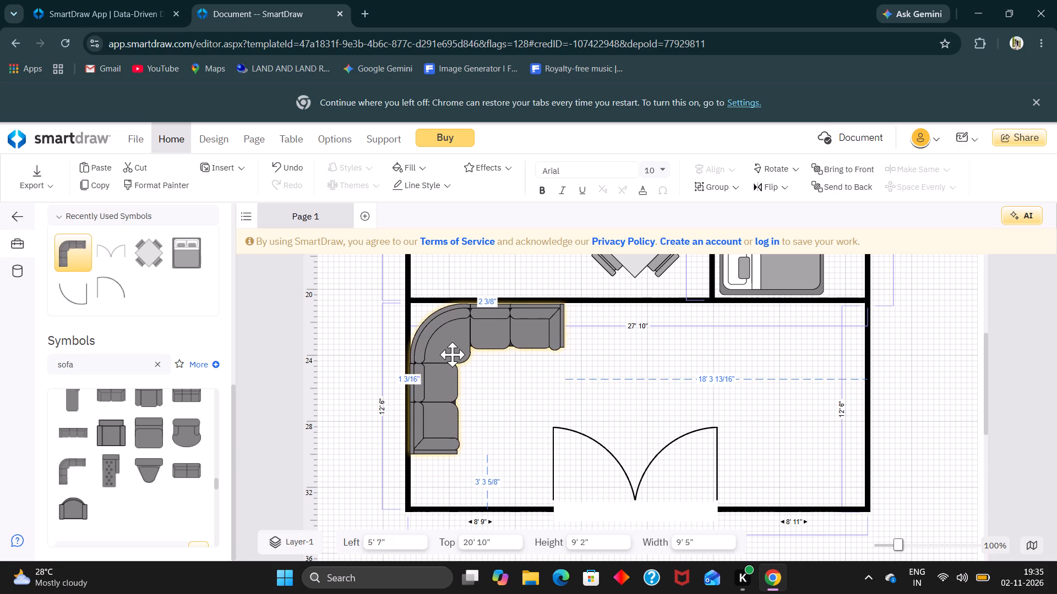
left_click_drag(452, 354, 457, 351)
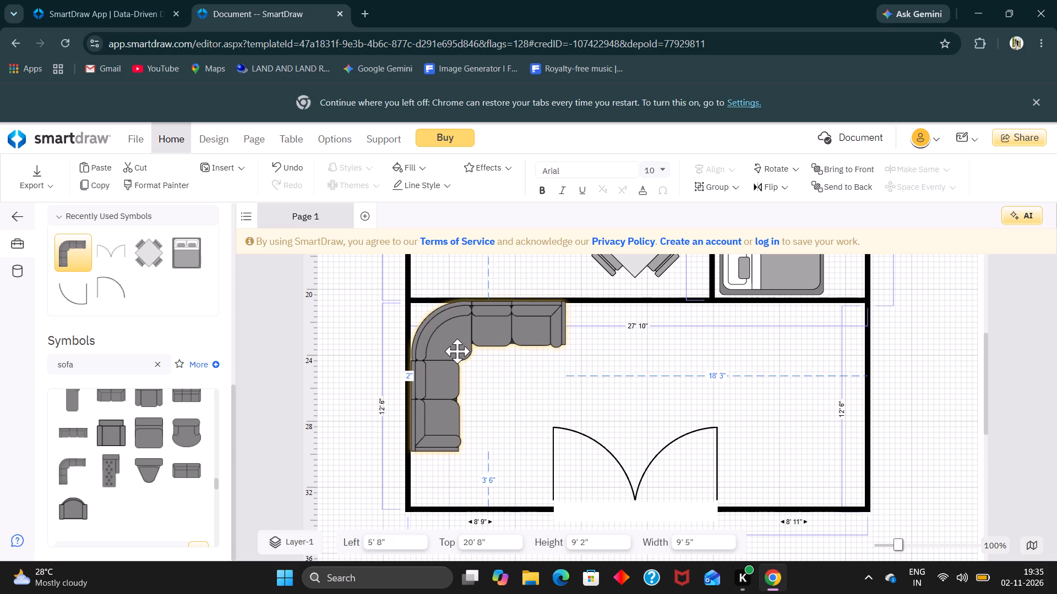
left_click_drag(457, 351, 451, 350)
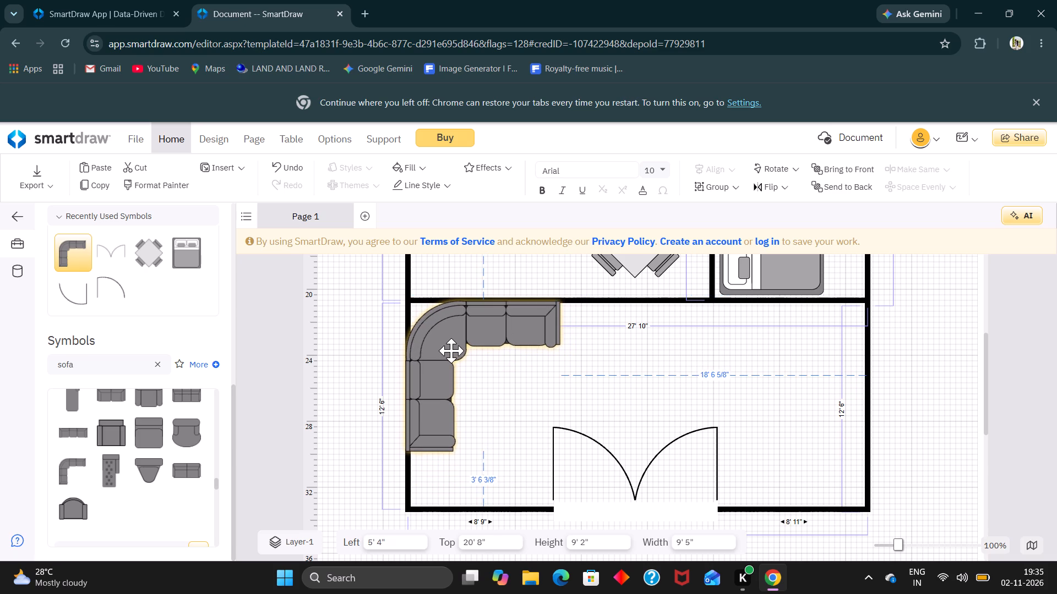
left_click_drag(451, 350, 728, 356)
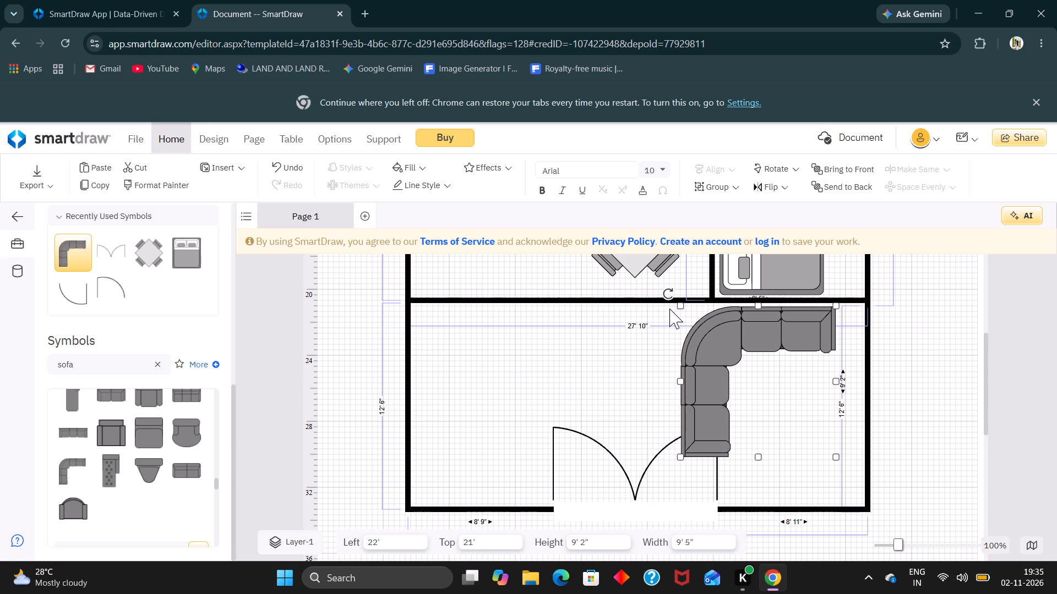
Rotate the sectional sofa a quarter turn clockwise and fit it into the lower room's upper-right corner, at about Left 23' 10 1/2", Top 20' 9 1/2".
left_click_drag(669, 294, 937, 283)
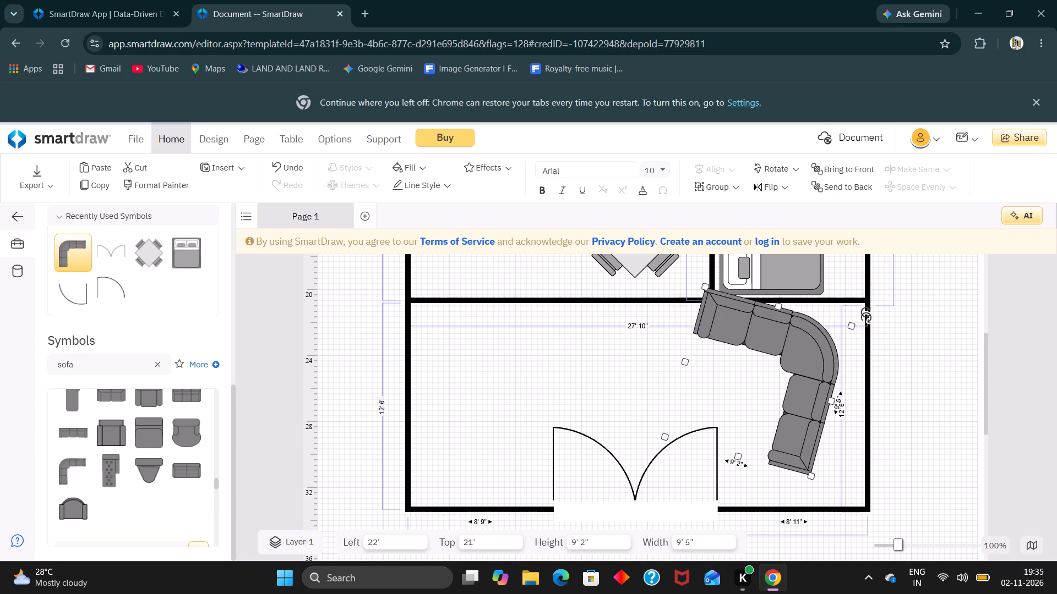
left_click_drag(866, 317, 856, 301)
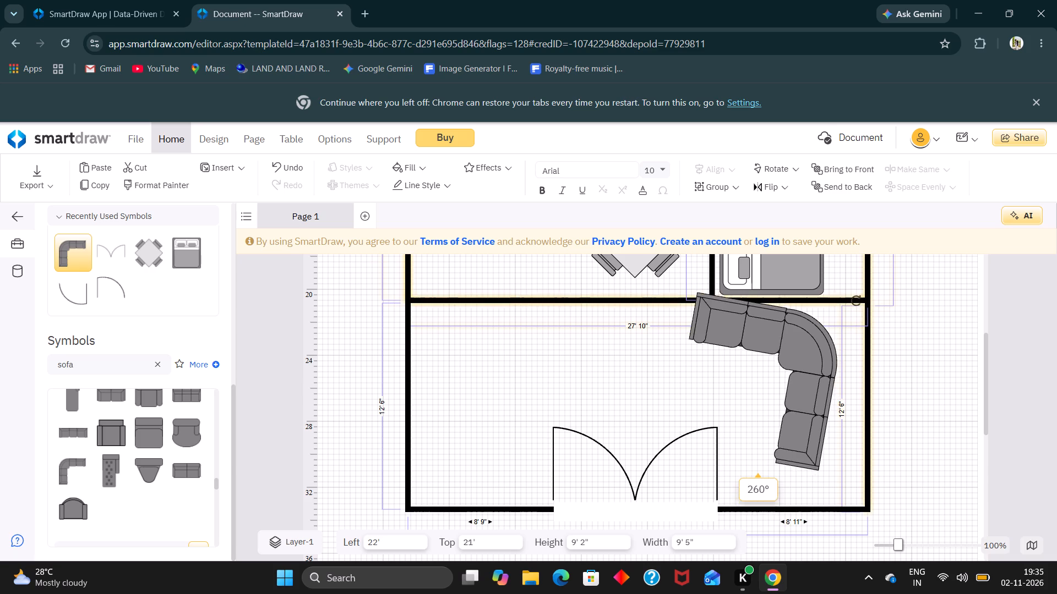
left_click_drag(856, 301, 849, 294)
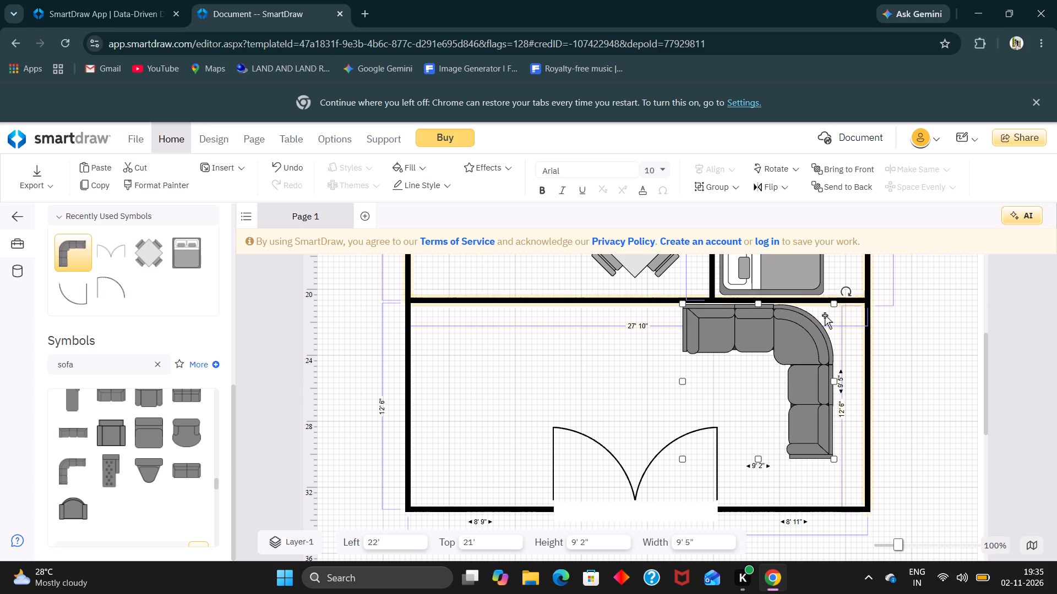
left_click_drag(789, 337, 816, 335)
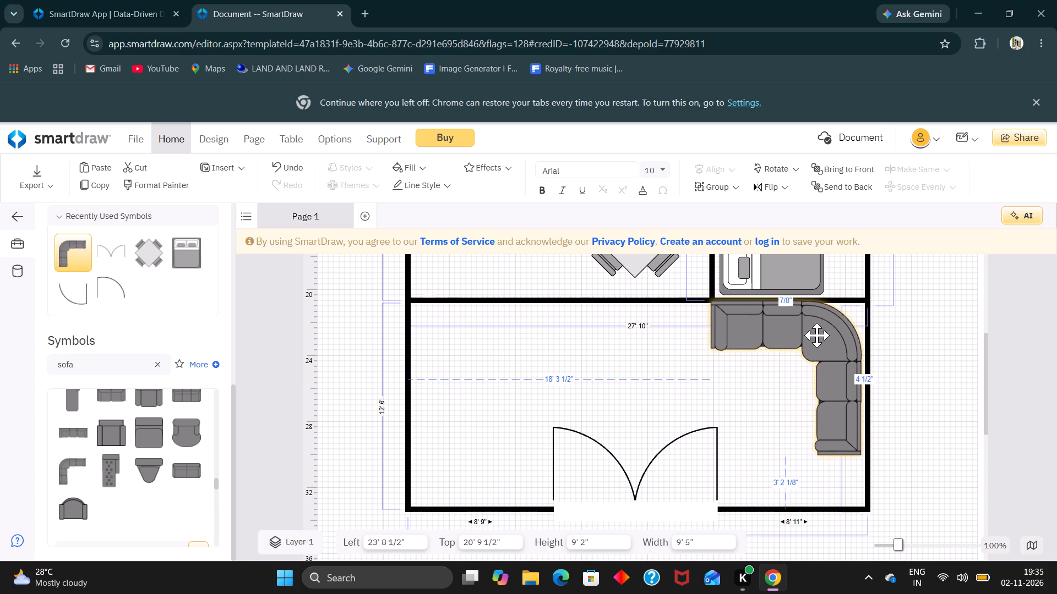
left_click_drag(816, 335, 819, 335)
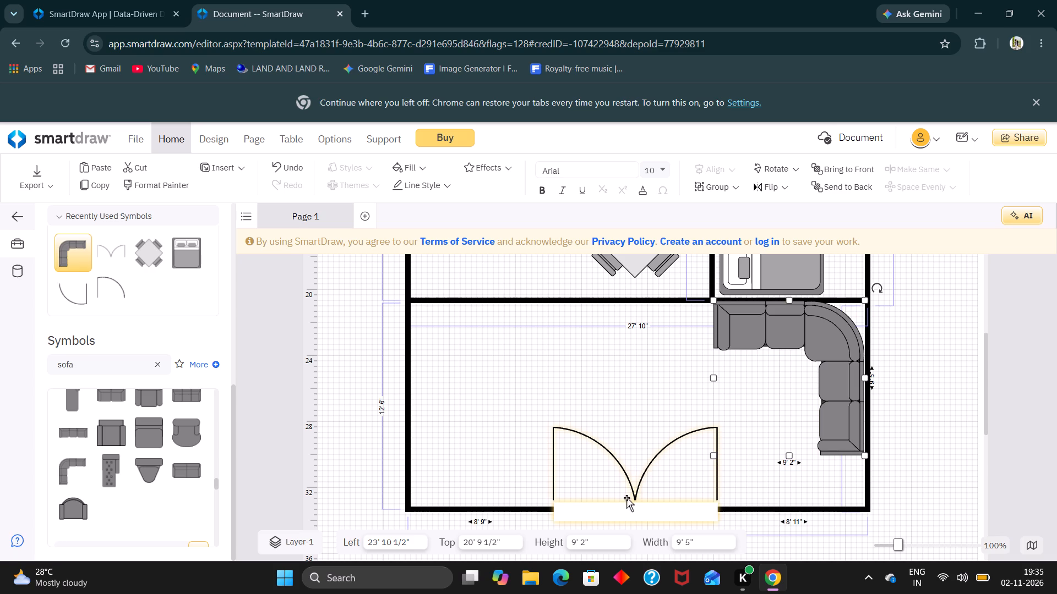
Slide the double entrance door left along the lower room's bottom wall to about Left 7' 7", roughly 2' 1" from the left corner.
left_click_drag(626, 498, 609, 499)
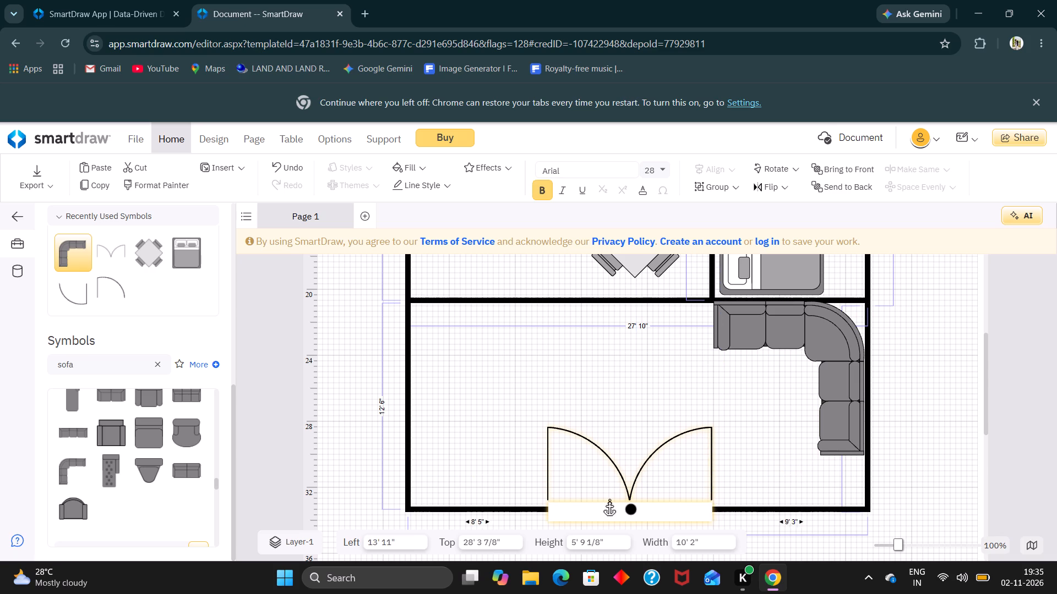
left_click_drag(609, 499, 518, 502)
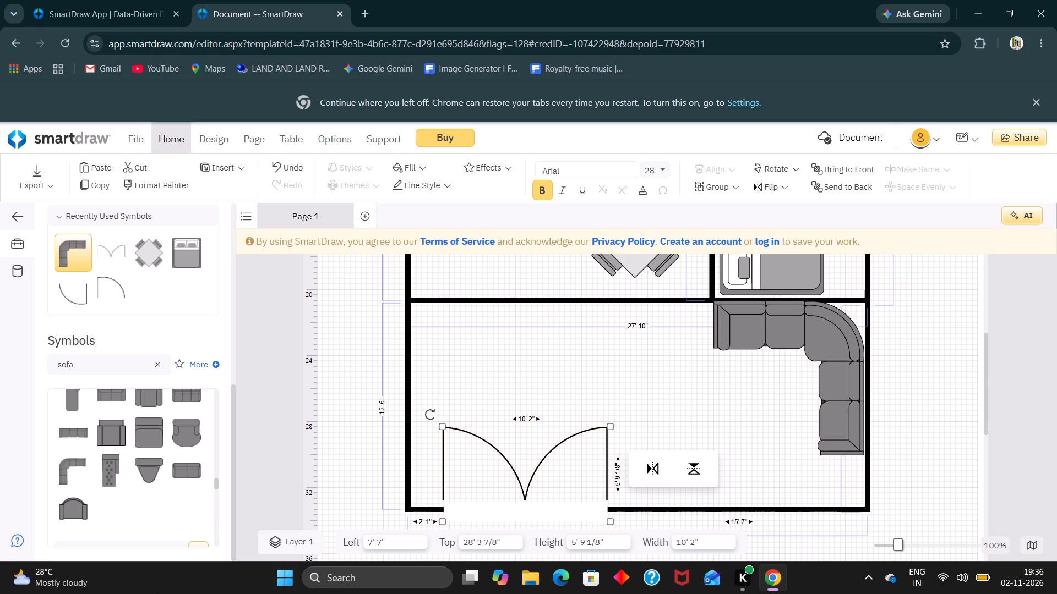
Replace the sofa search in the symbol library with a search for TELEVISION.
scroll(126, 518, "up", 1)
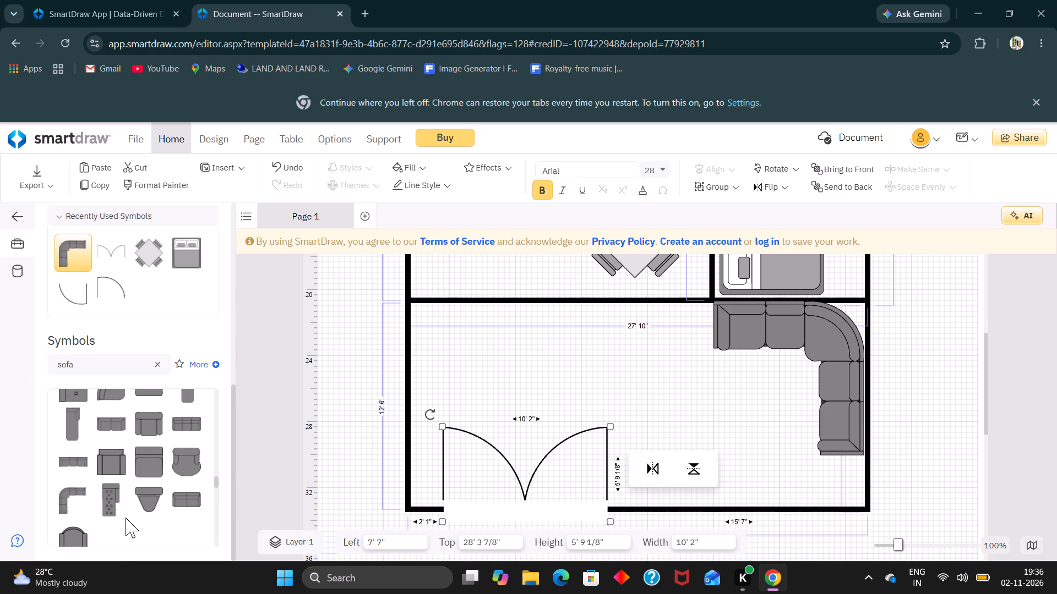
scroll(126, 518, "up", 6)
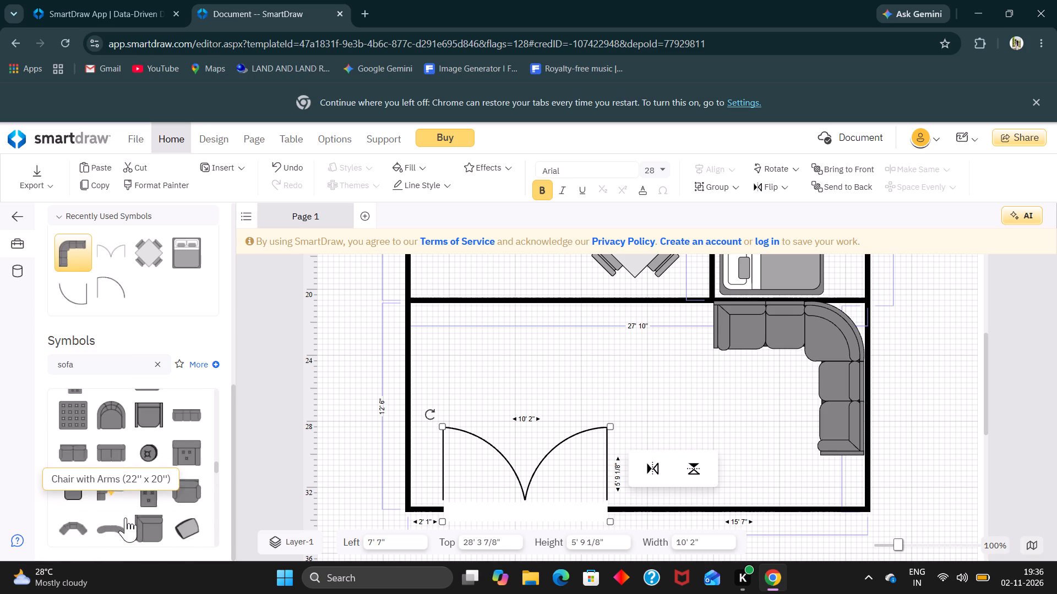
scroll(126, 518, "up", 1)
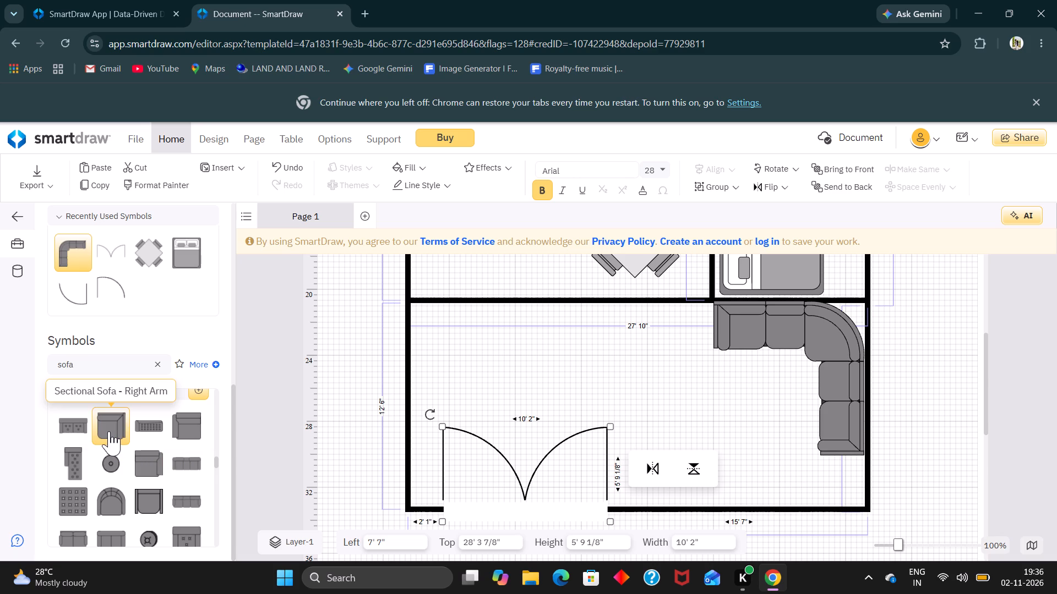
scroll(126, 467, "up", 1)
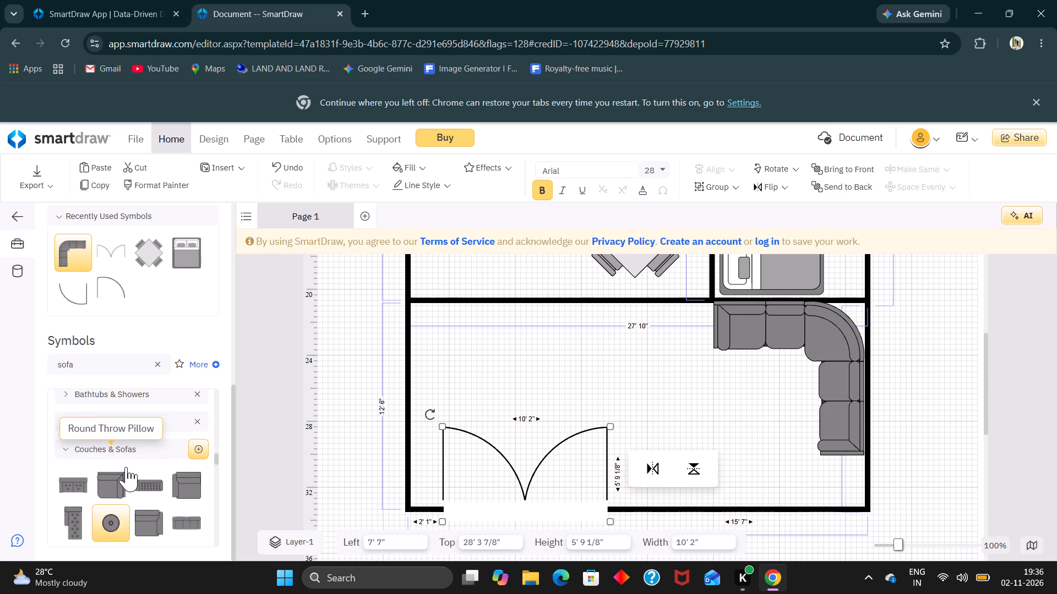
scroll(126, 467, "up", 1)
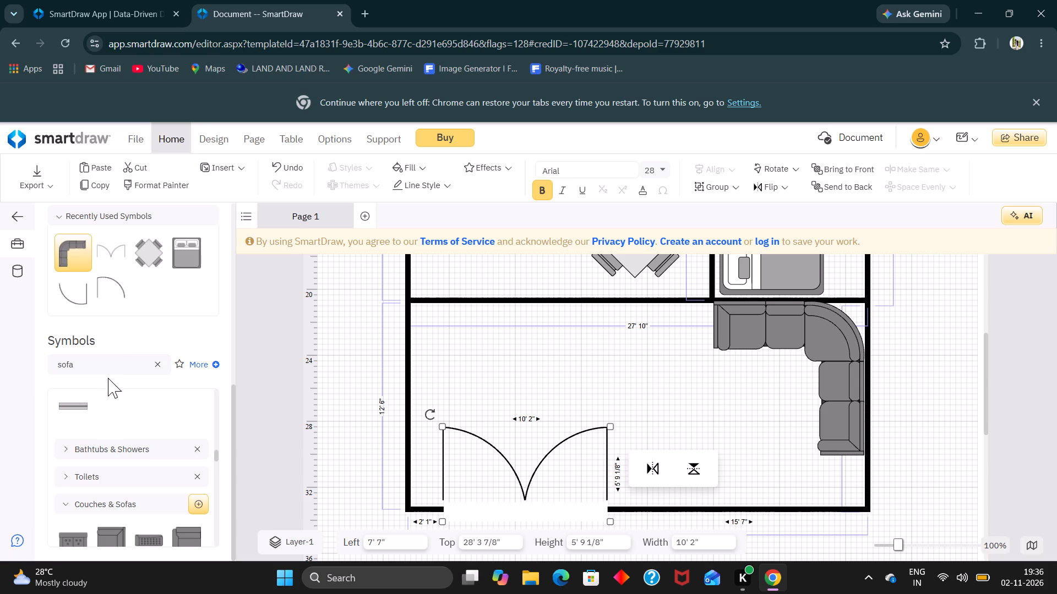
left_click(155, 364)
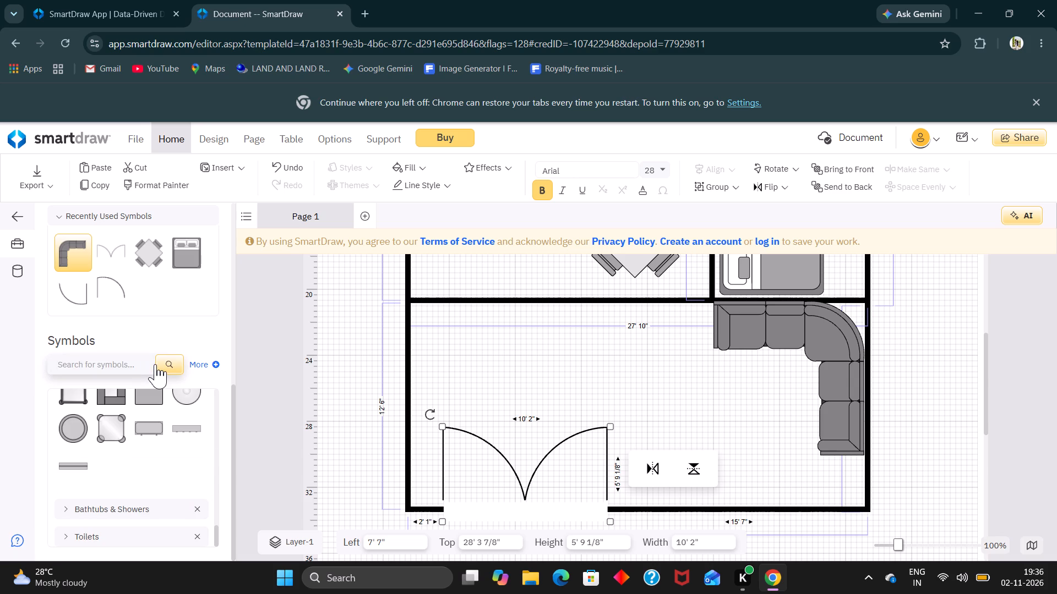
type("TELE")
type("VISION")
key("period")
key("Return")
Delete the selected double entrance door from the lower room's bottom wall.
key("period")
key("Return")
key("BackSpace")
key("Return")
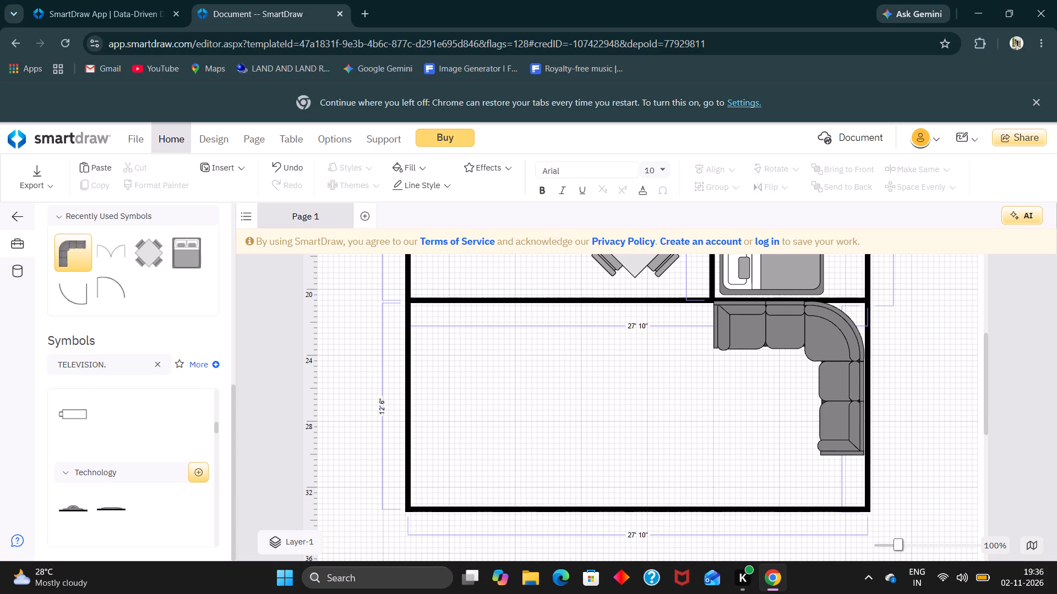
Look through the television search results, from the Technology group down to the Cisco product symbols, for a suitable TV symbol.
scroll(111, 436, "down", 1)
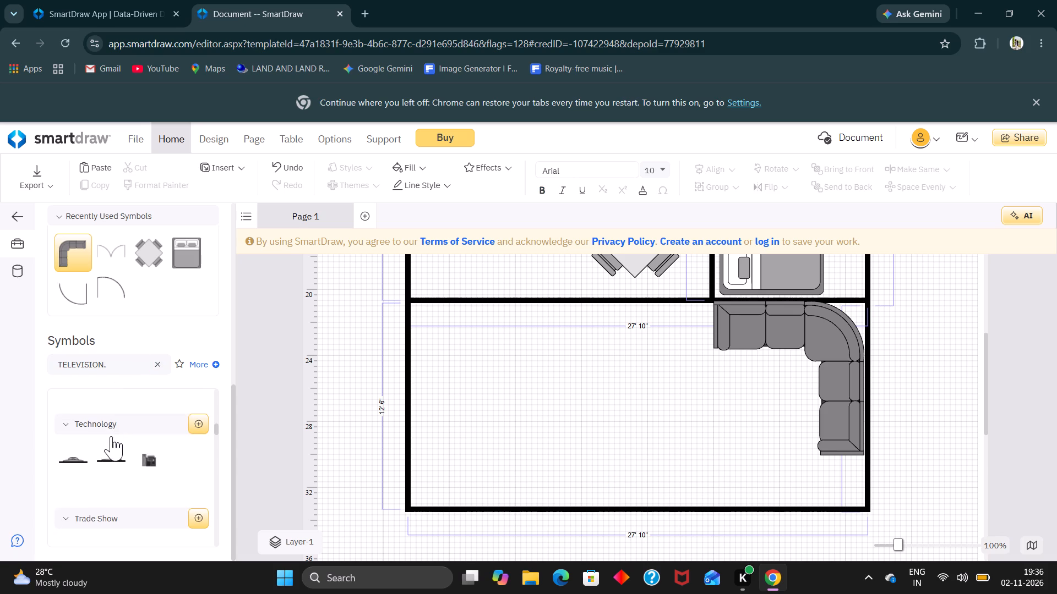
scroll(111, 436, "down", 1)
scroll(103, 480, "down", 1)
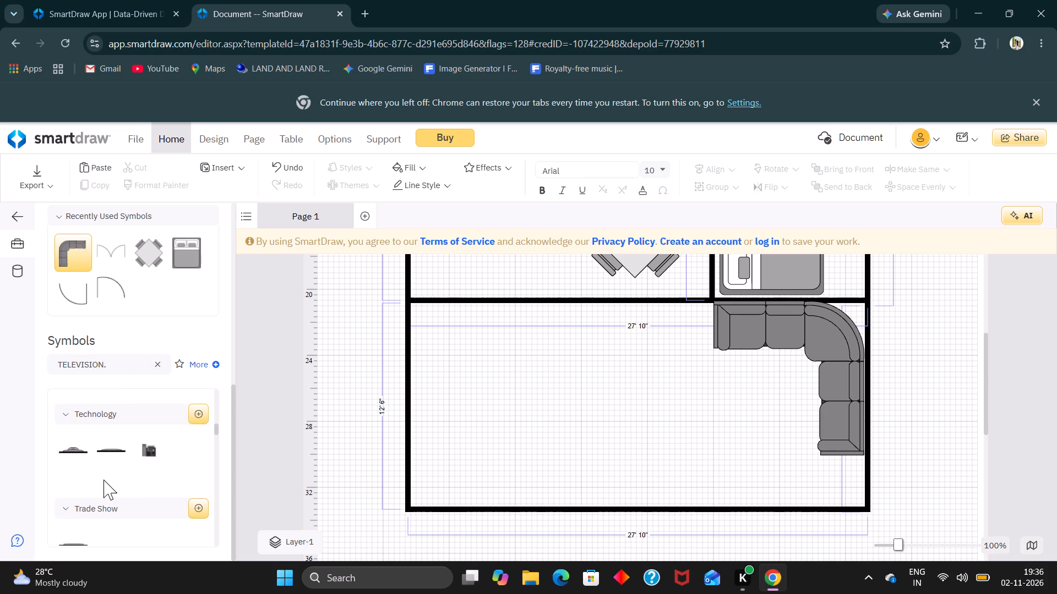
scroll(103, 480, "down", 5)
scroll(103, 480, "up", 1)
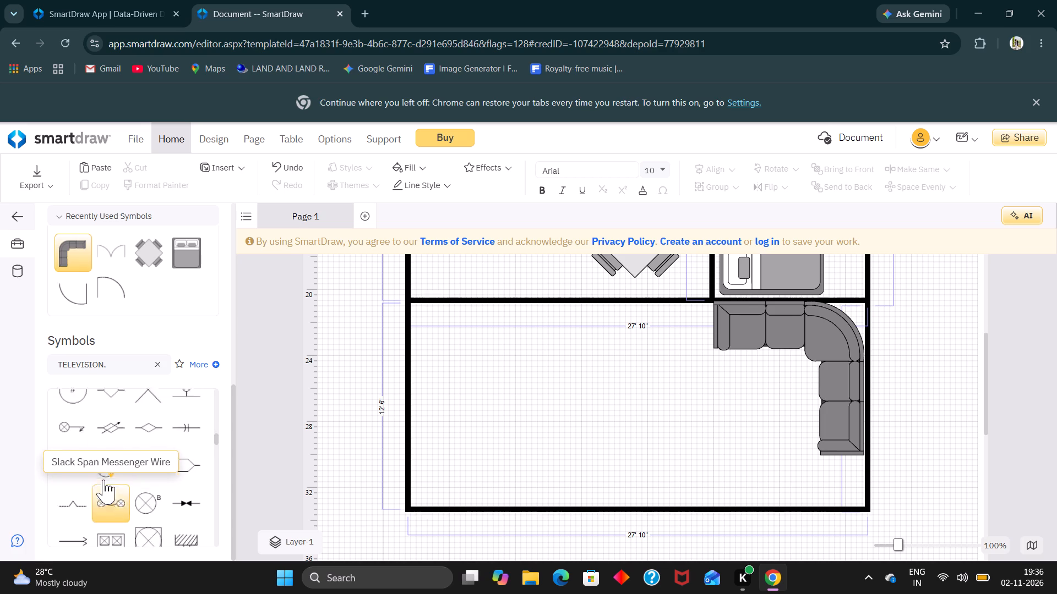
scroll(103, 480, "up", 1)
scroll(103, 480, "down", 4)
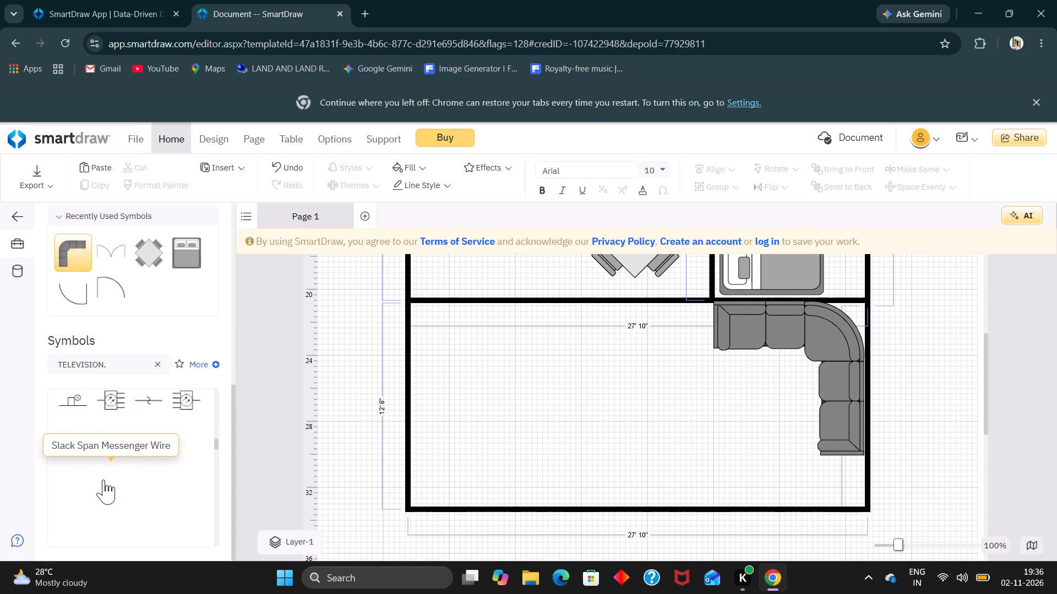
scroll(103, 480, "down", 5)
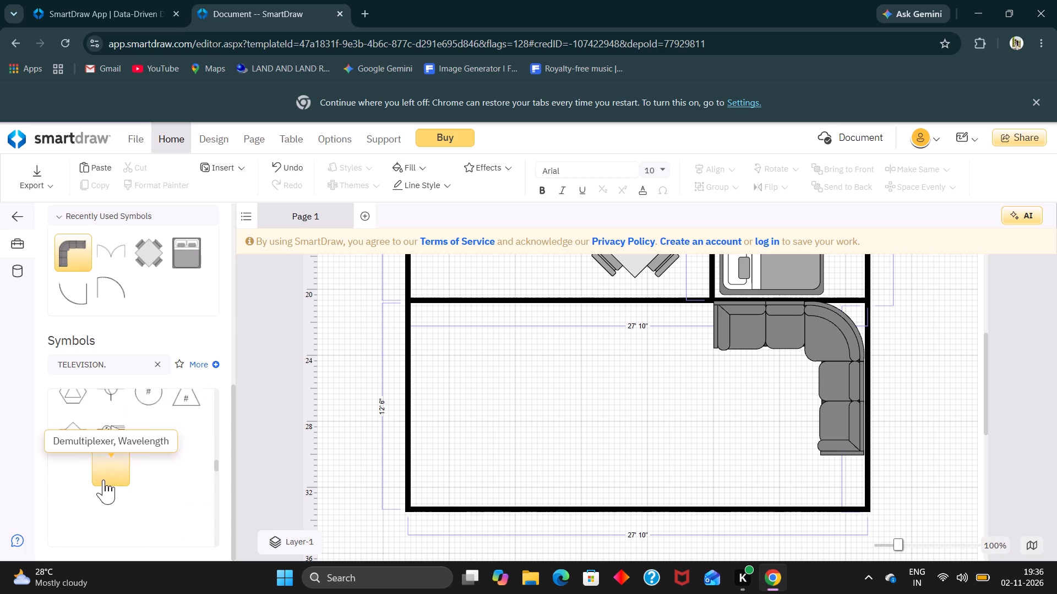
scroll(103, 480, "down", 6)
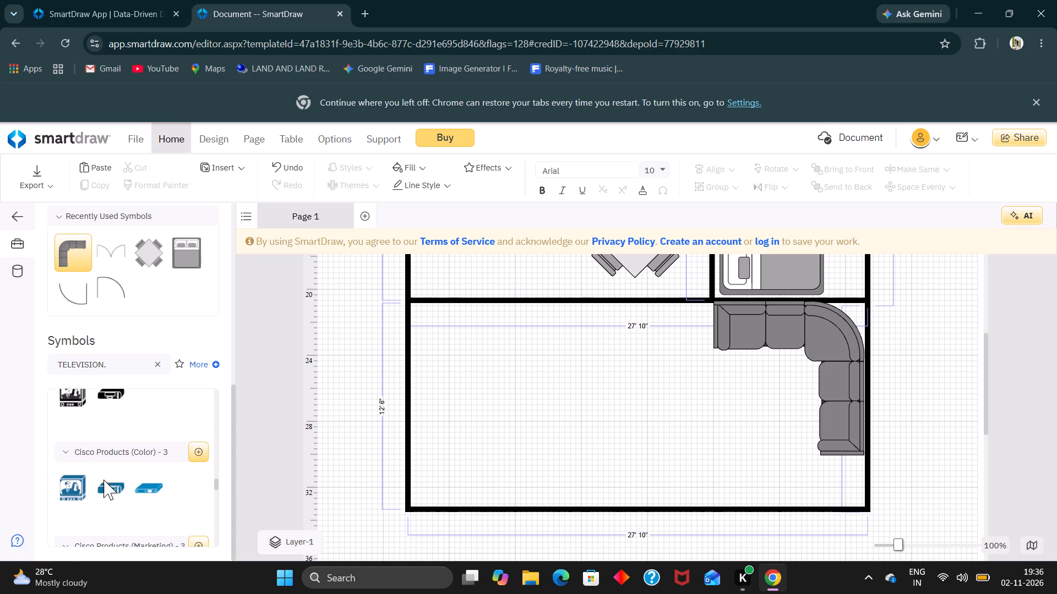
scroll(103, 480, "up", 7)
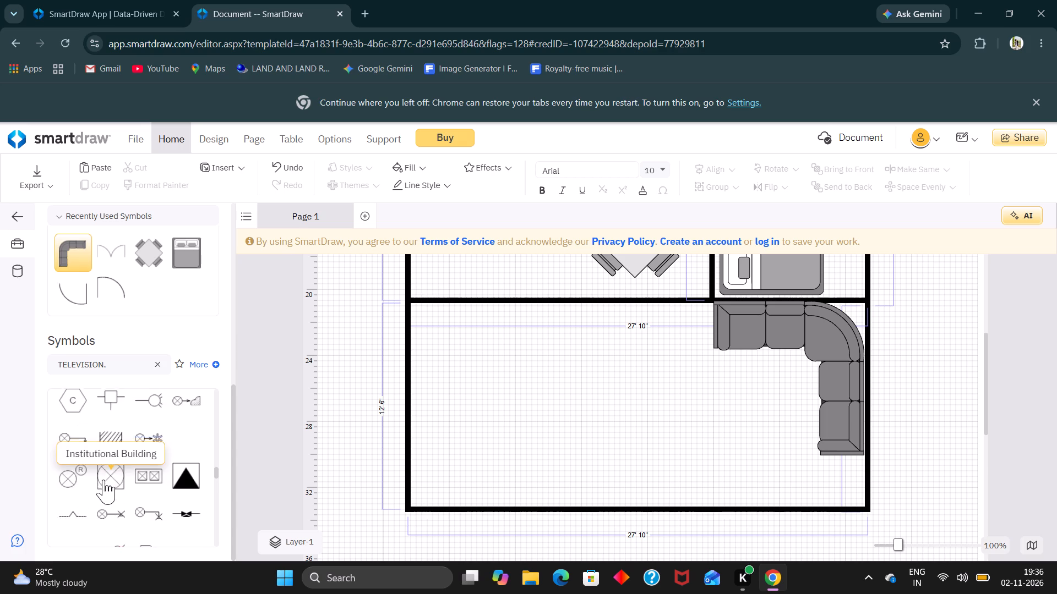
scroll(103, 480, "up", 6)
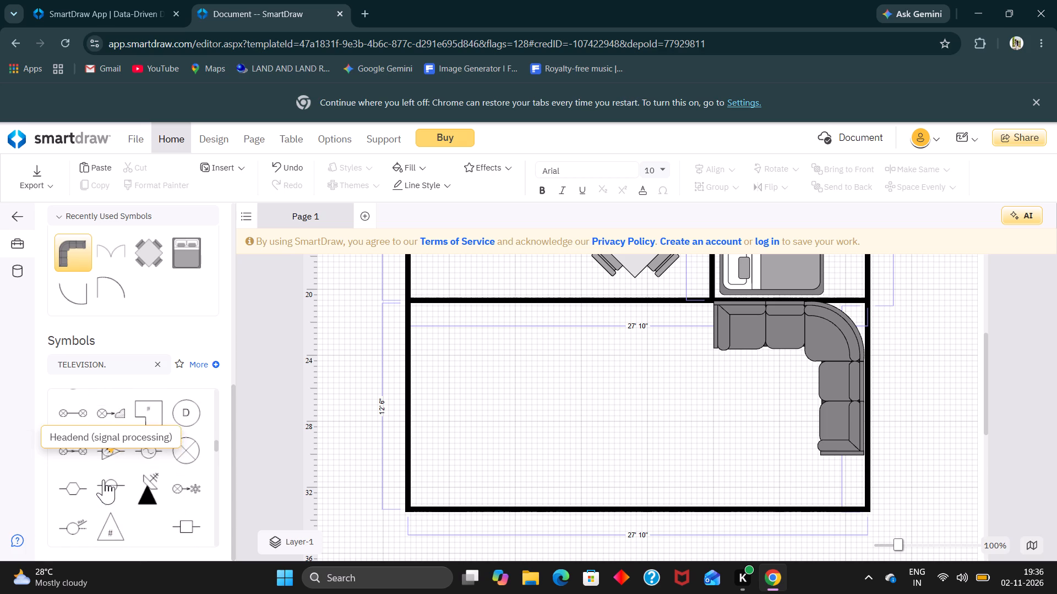
scroll(103, 480, "up", 4)
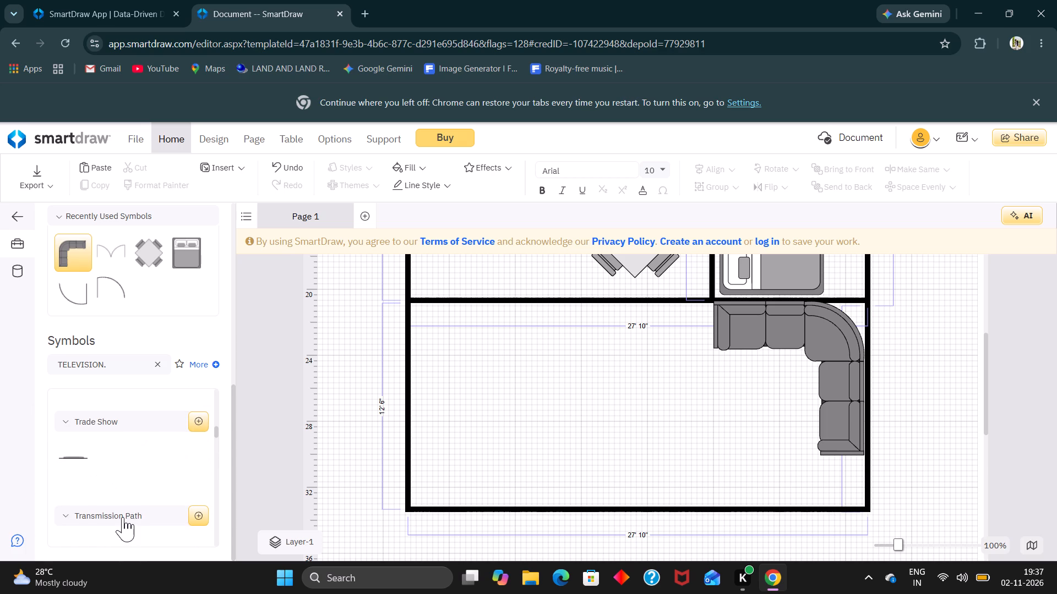
Insert the second flat television symbol of the Technology group into the lower room's left half, at about Left 8' 2", Top 25' 4".
scroll(123, 517, "up", 1)
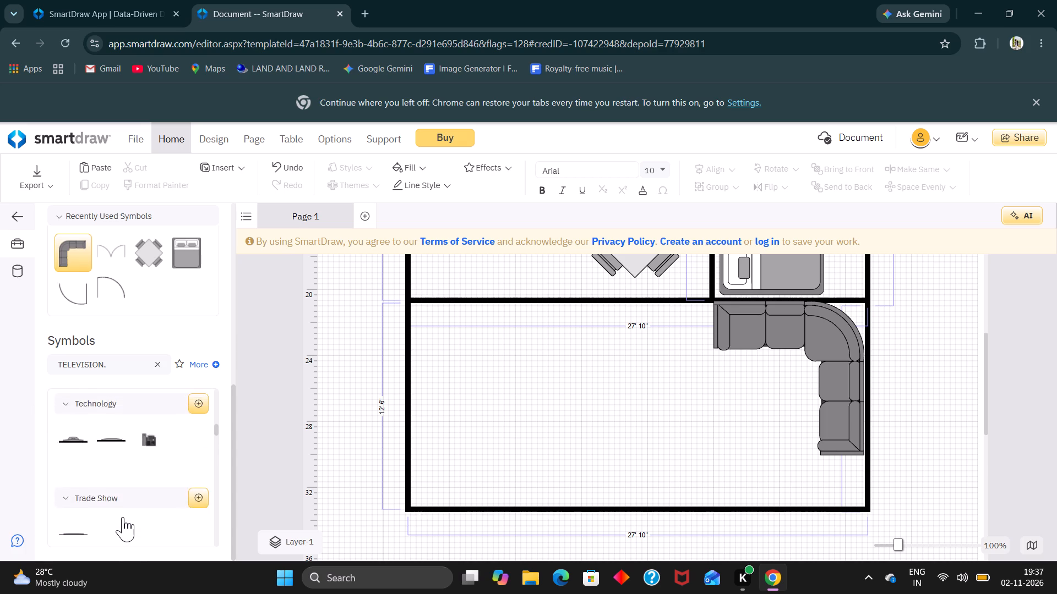
scroll(123, 517, "up", 1)
scroll(123, 517, "down", 6)
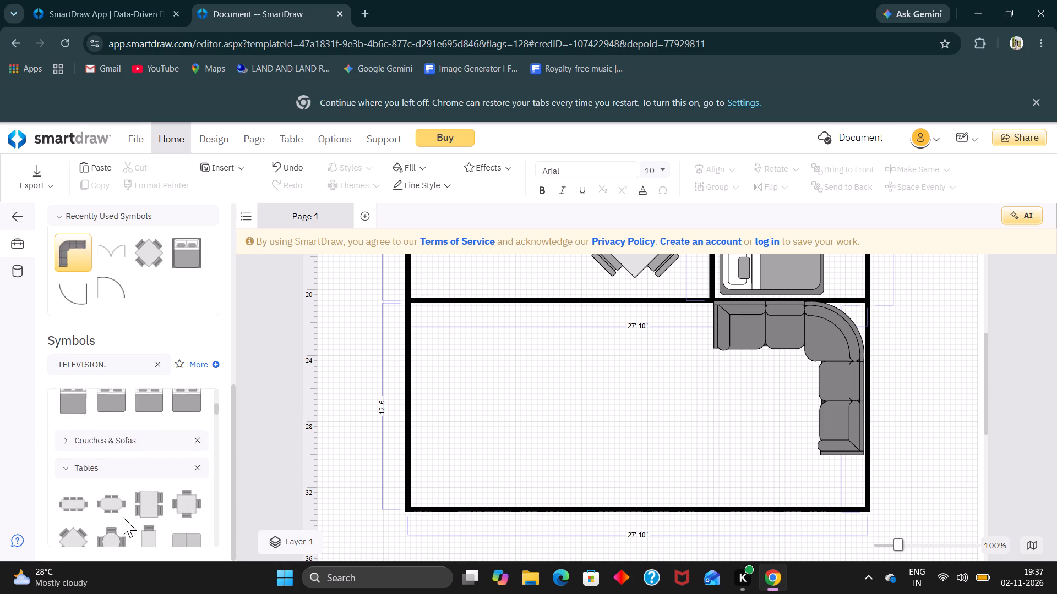
scroll(123, 517, "down", 3)
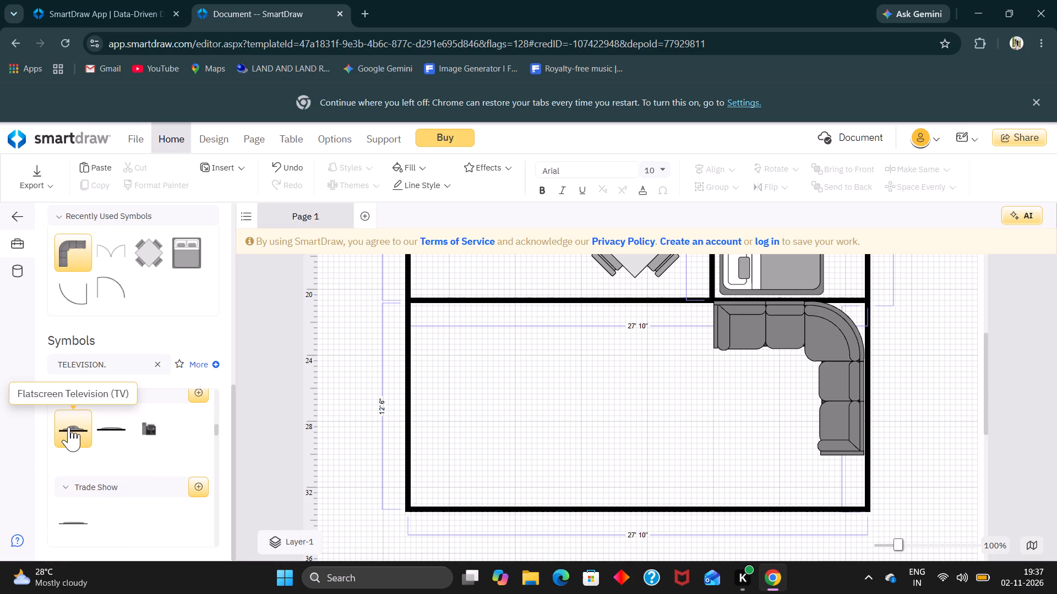
double_click(110, 421)
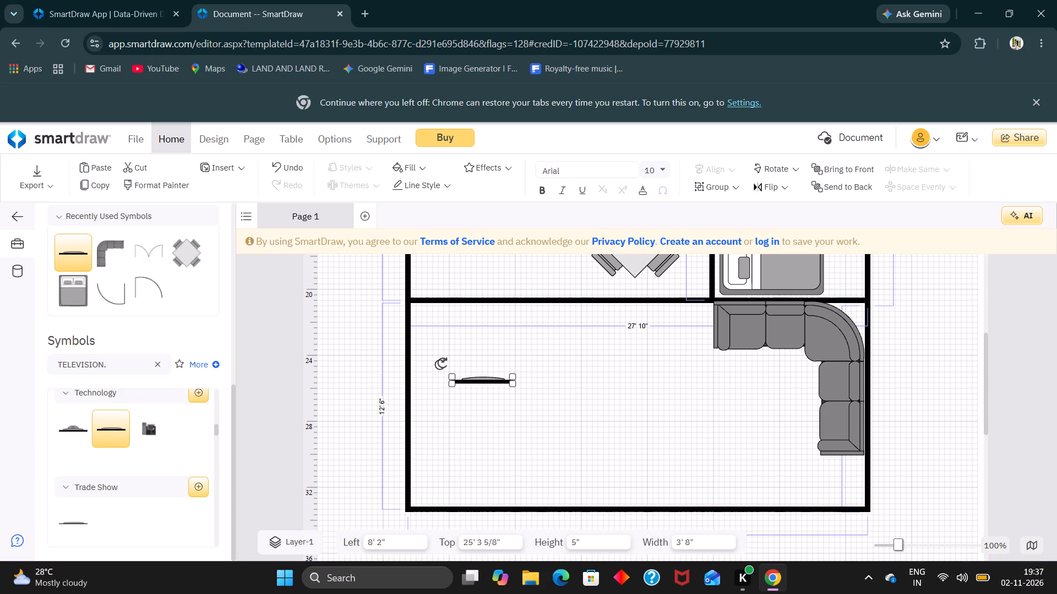
Rotate the television to a vertical 90° position and move it beside the lower room's left wall, at about Left 4' 3", Top 25' 4".
left_click_drag(443, 363, 475, 433)
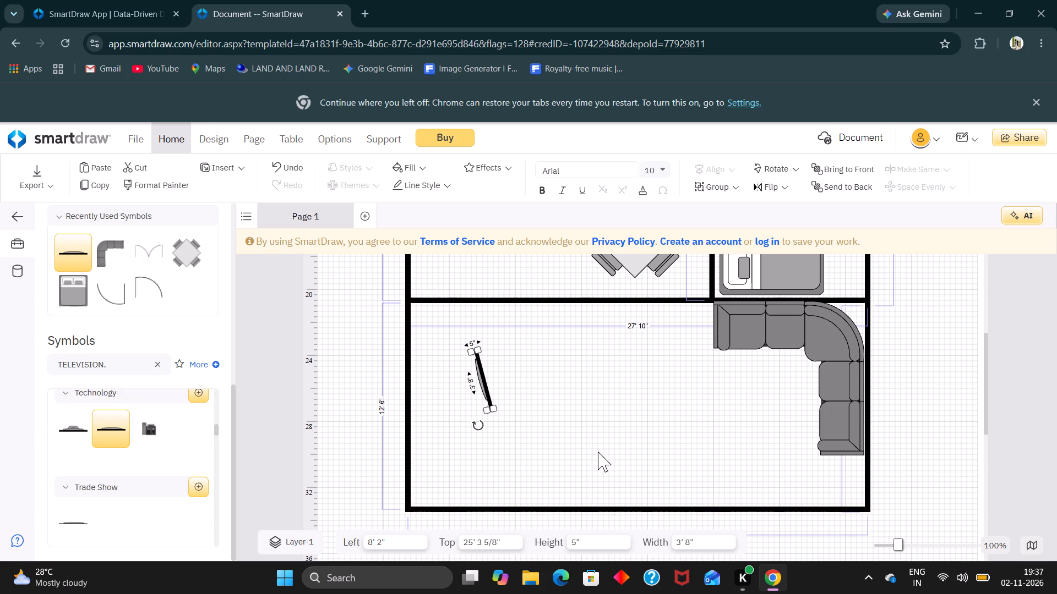
scroll(598, 452, "down", 1)
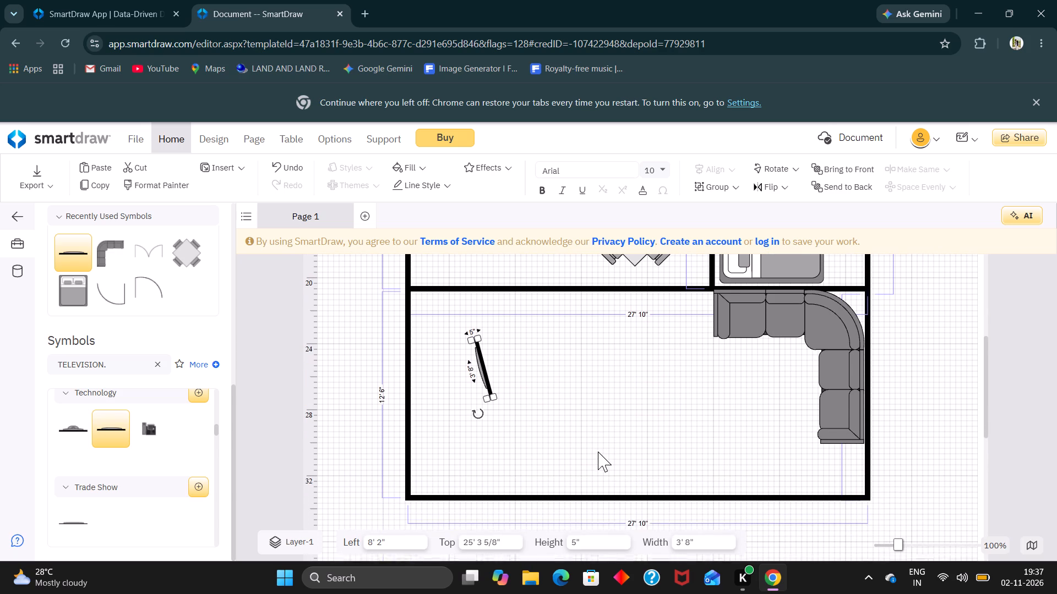
scroll(598, 452, "down", 1)
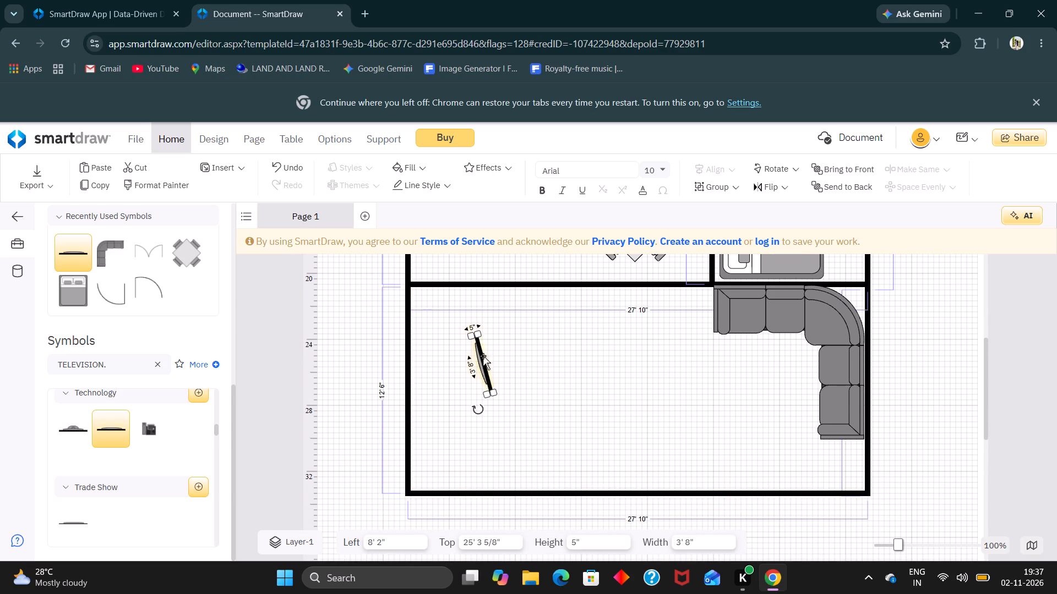
left_click_drag(478, 408, 458, 417)
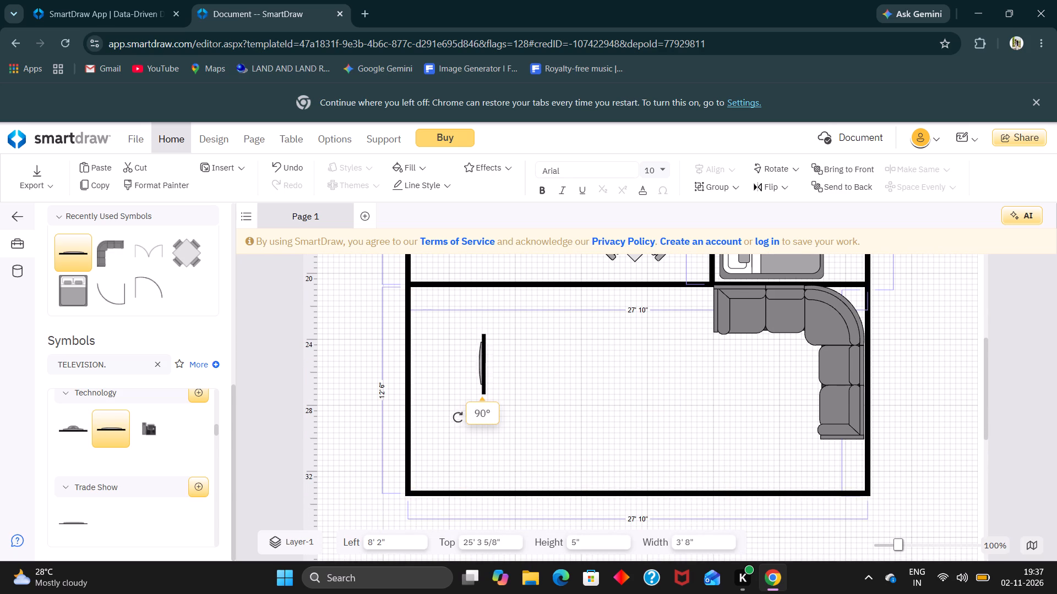
left_click_drag(458, 417, 452, 455)
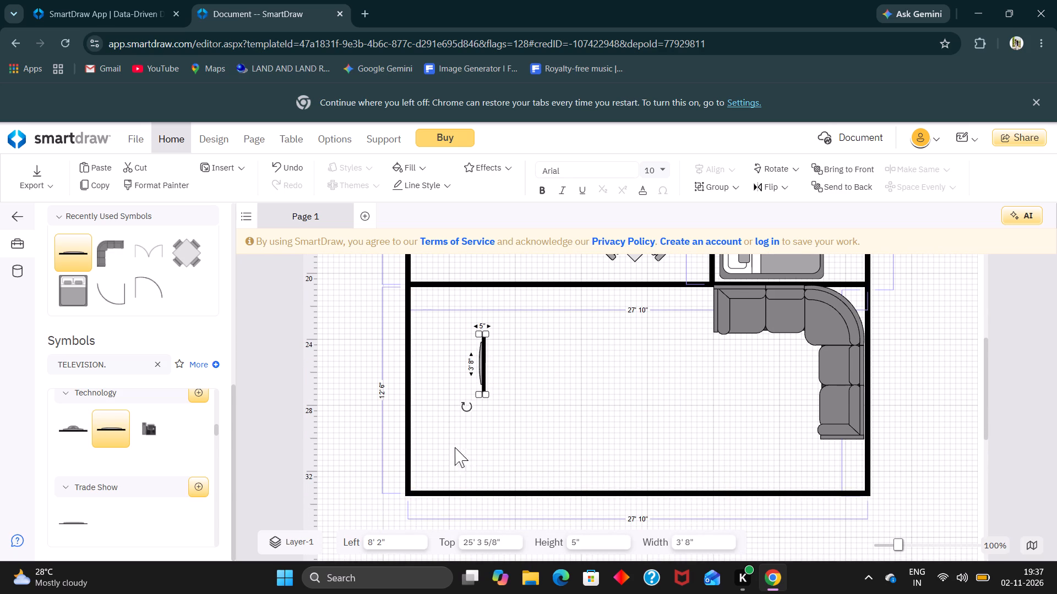
left_click_drag(481, 376, 432, 377)
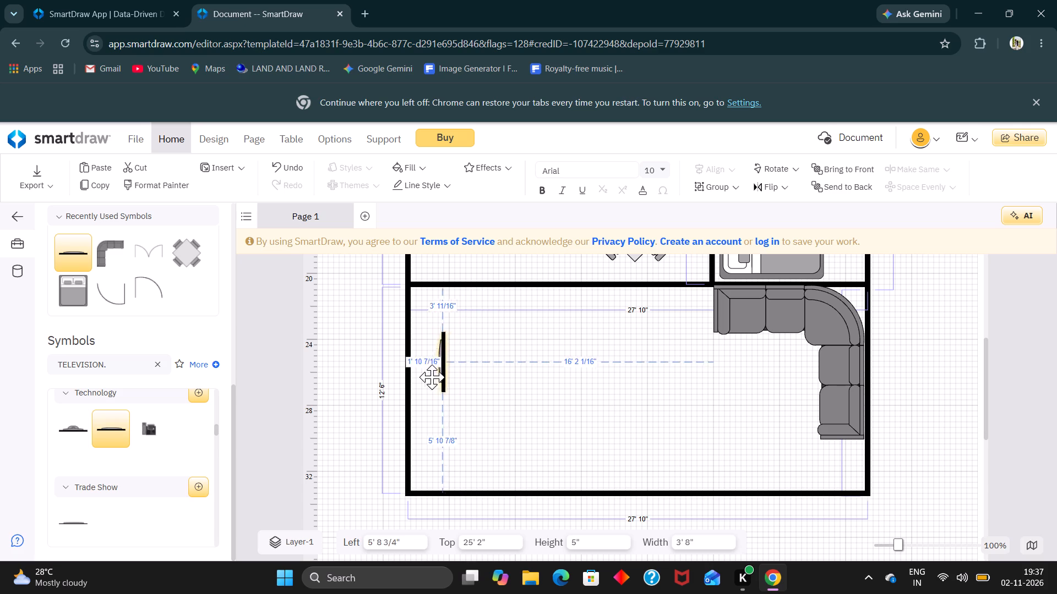
left_click_drag(432, 377, 414, 377)
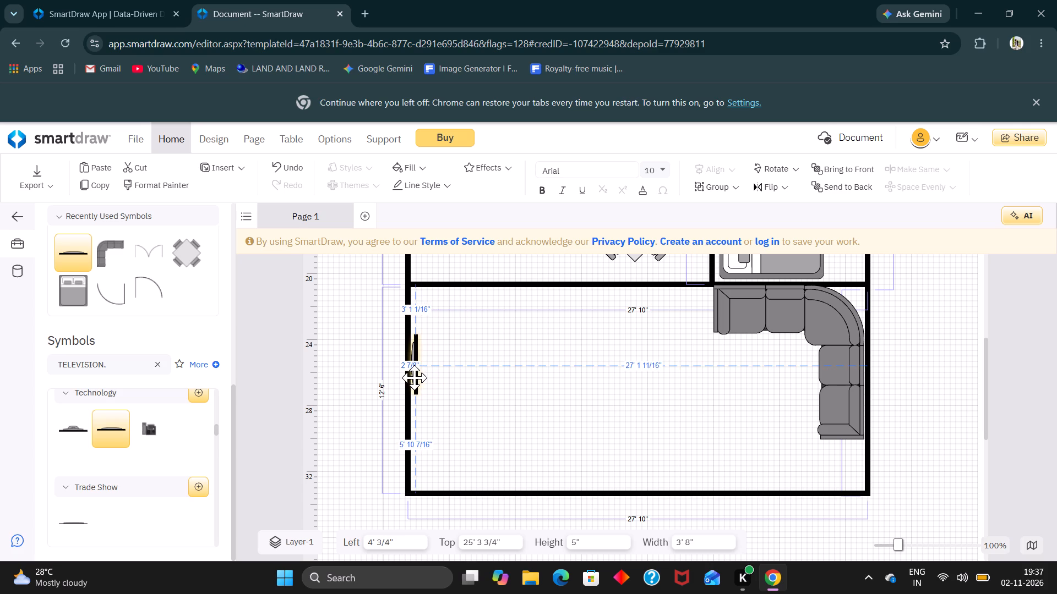
left_click_drag(414, 377, 416, 377)
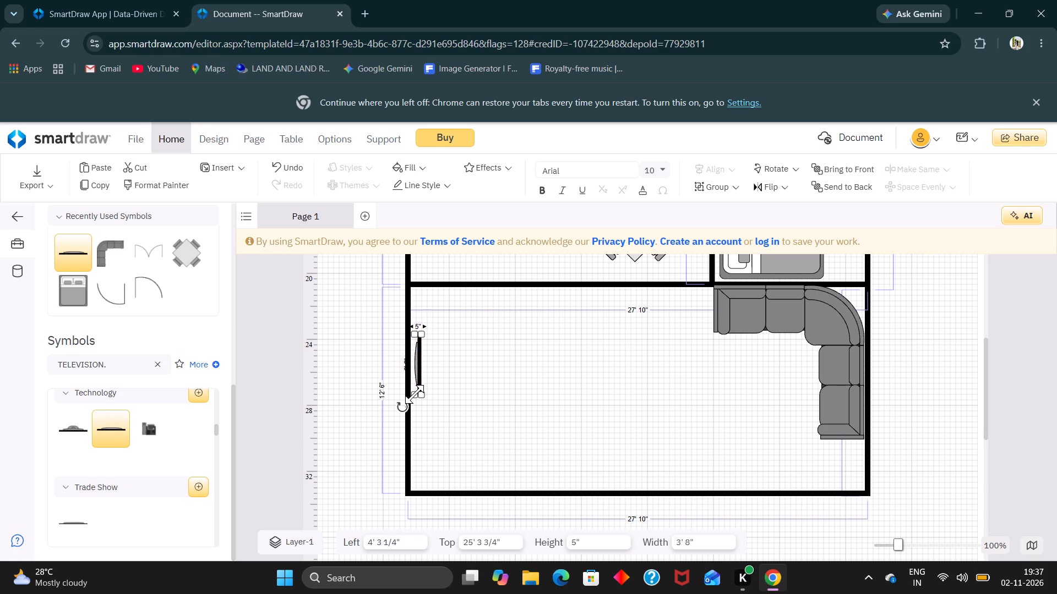
Enlarge the television to about 7' 4" wide and 10" high, and reposition it along the left wall at about Left 2' 3", Top 25' 7".
left_click_drag(415, 393, 413, 428)
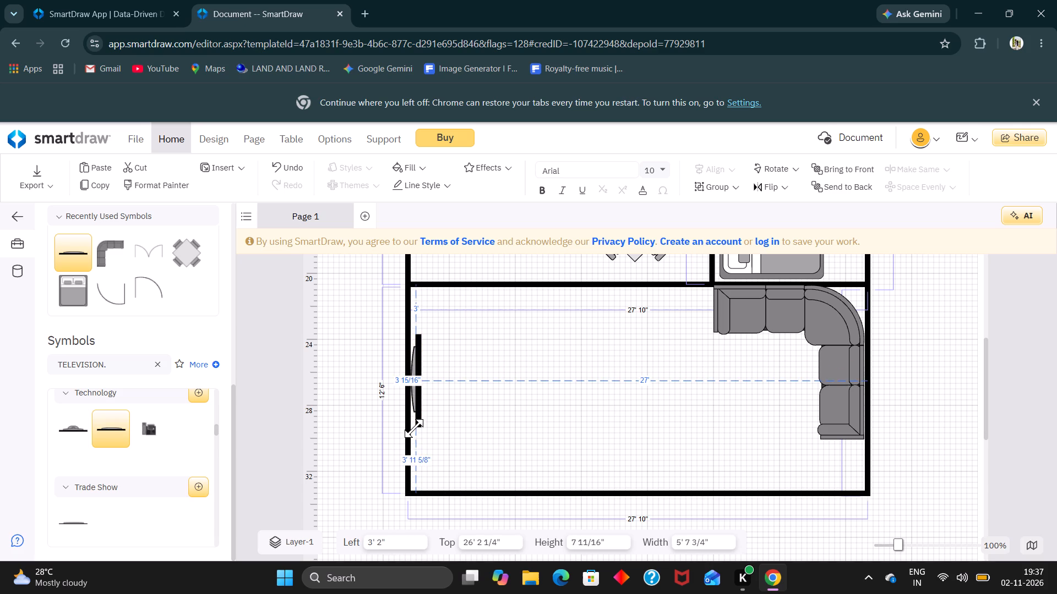
left_click_drag(413, 428, 416, 452)
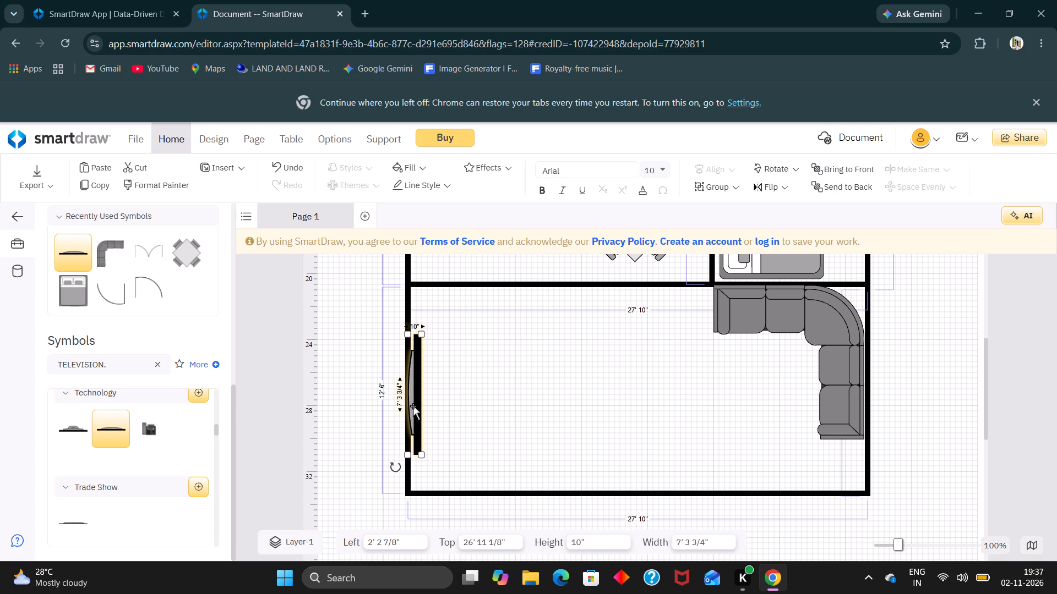
left_click_drag(413, 406, 411, 382)
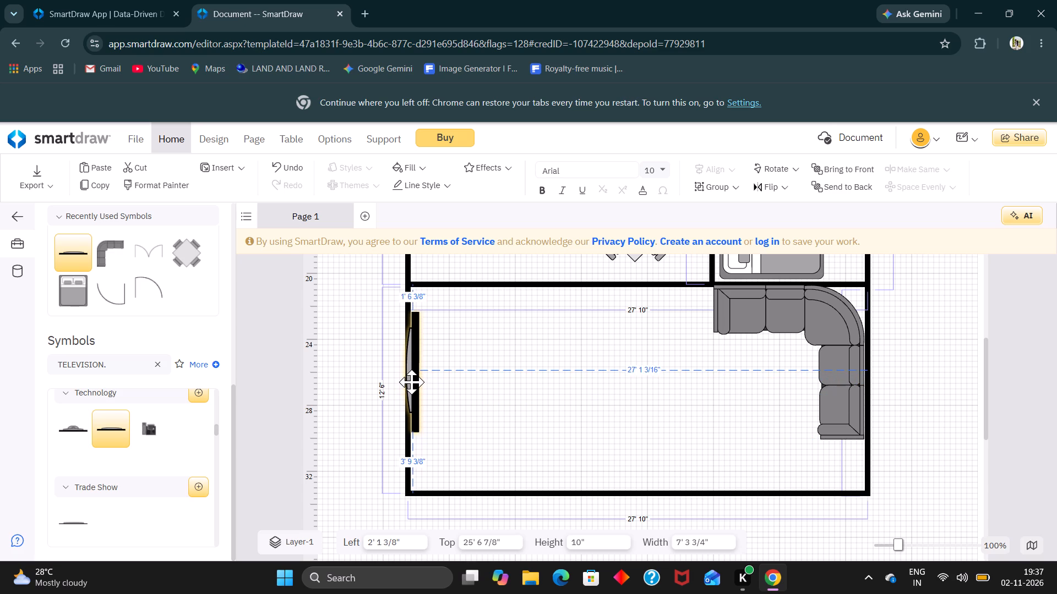
left_click_drag(411, 382, 416, 382)
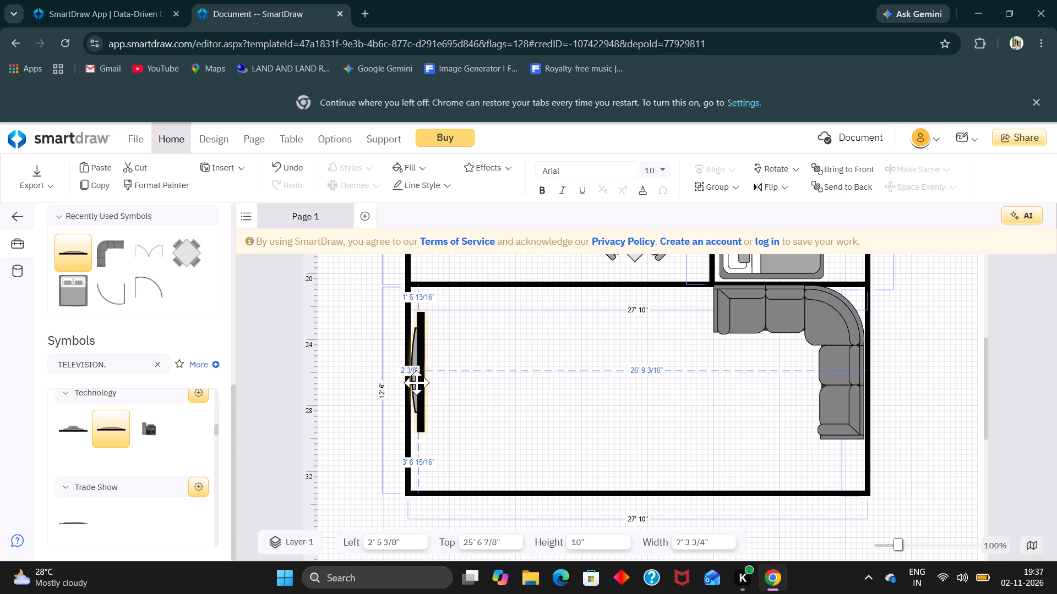
left_click_drag(416, 382, 414, 383)
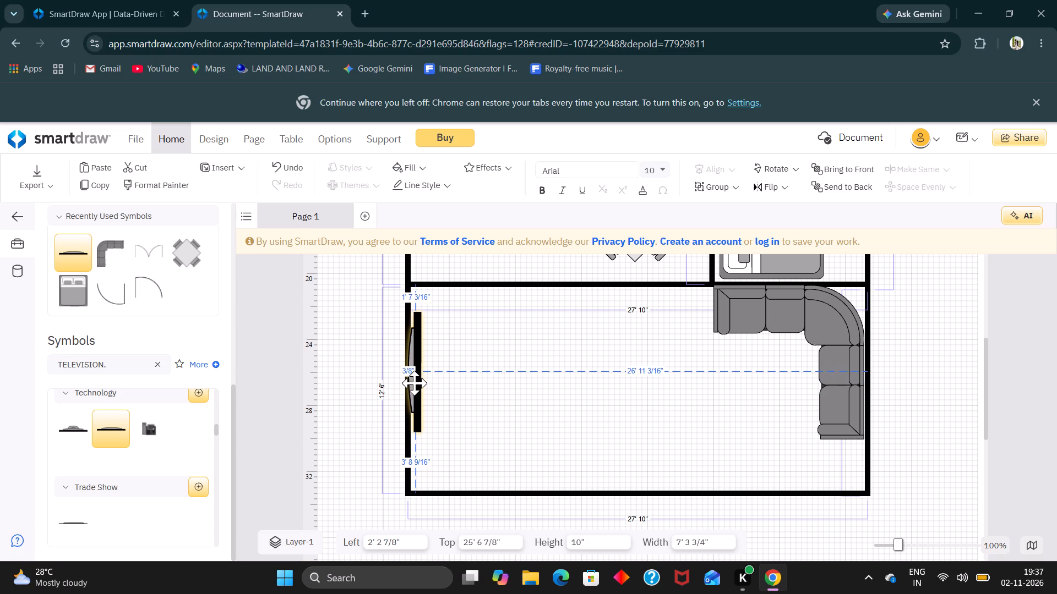
Settle the television against the lower room's left wall at about Left 2' 3", Top 25' 7".
left_click_drag(414, 383, 415, 383)
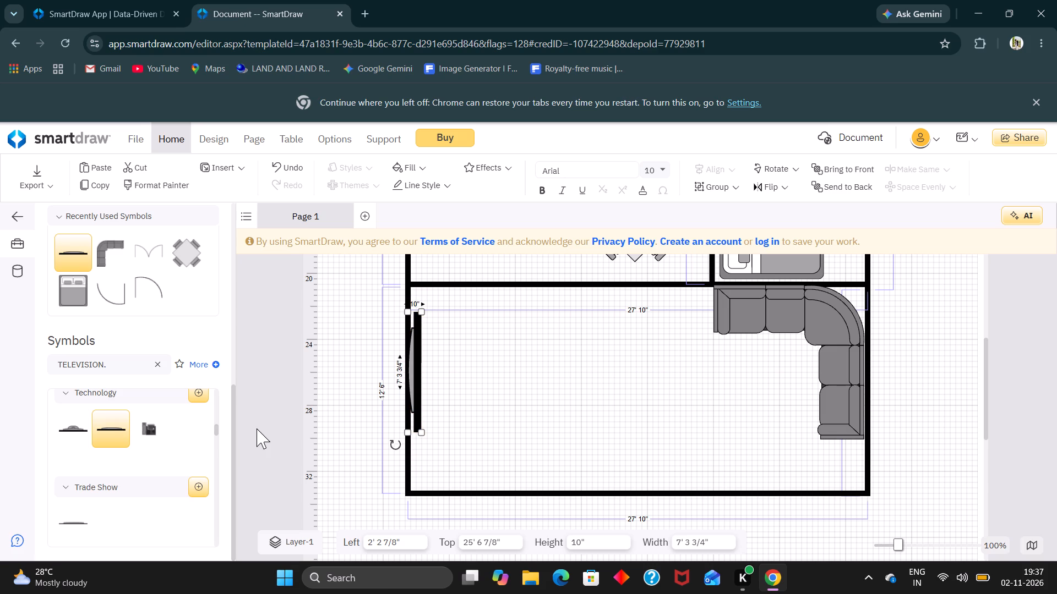
left_click(257, 428)
Search the symbols for DOORS and insert the Double Door (60") into the lower room's bottom wall at about Left 10' 2".
scroll(203, 312, "up", 5)
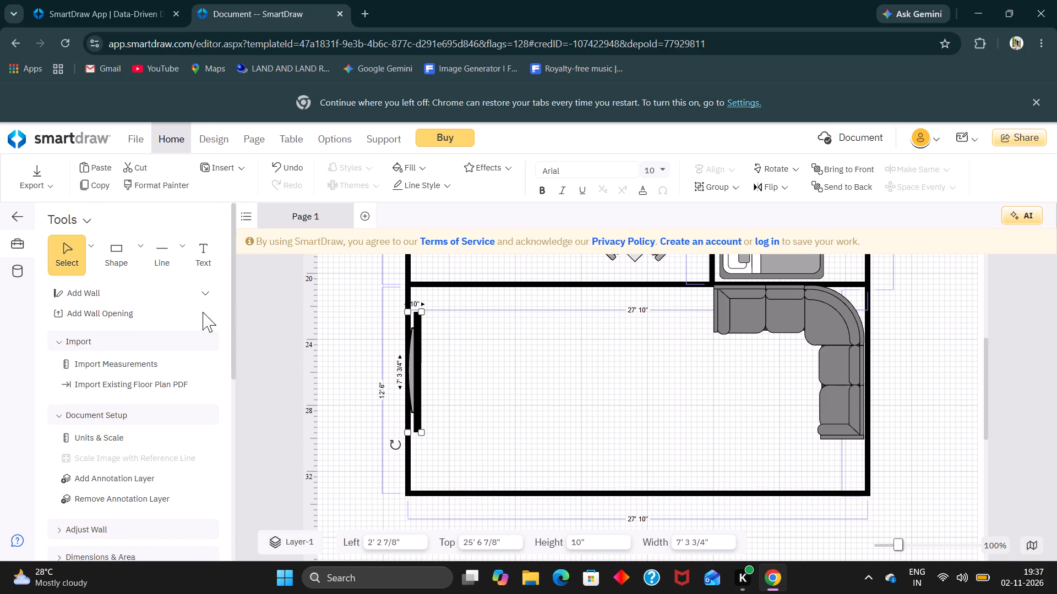
scroll(132, 472, "down", 2)
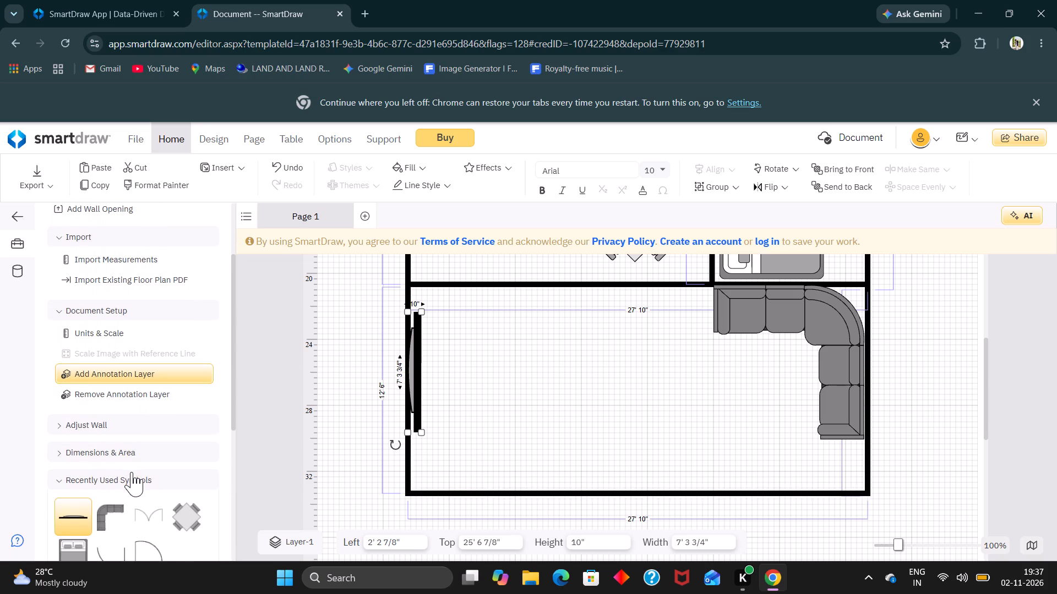
scroll(128, 428, "down", 3)
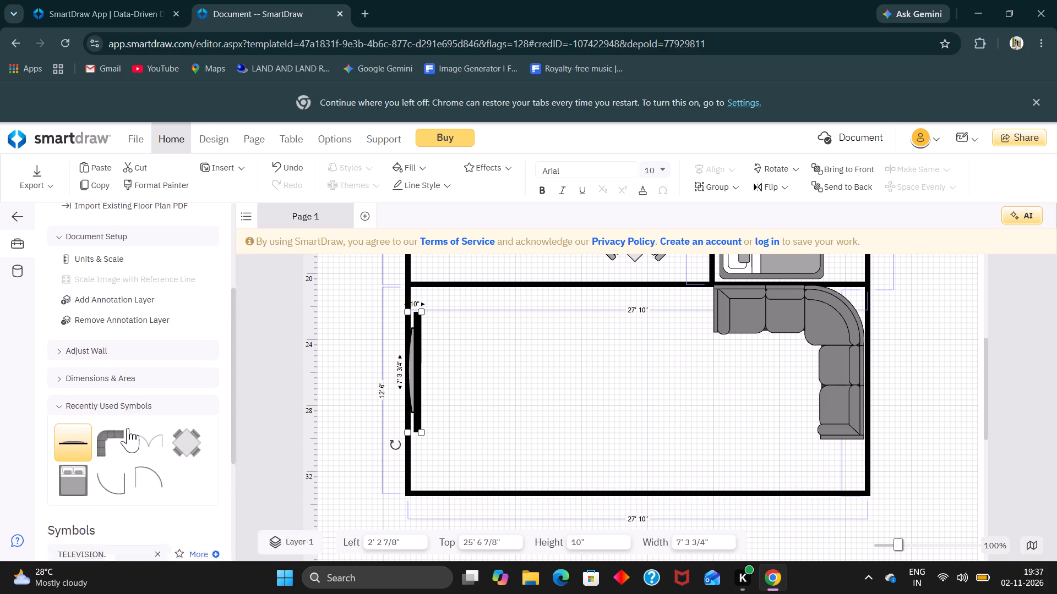
scroll(128, 428, "down", 2)
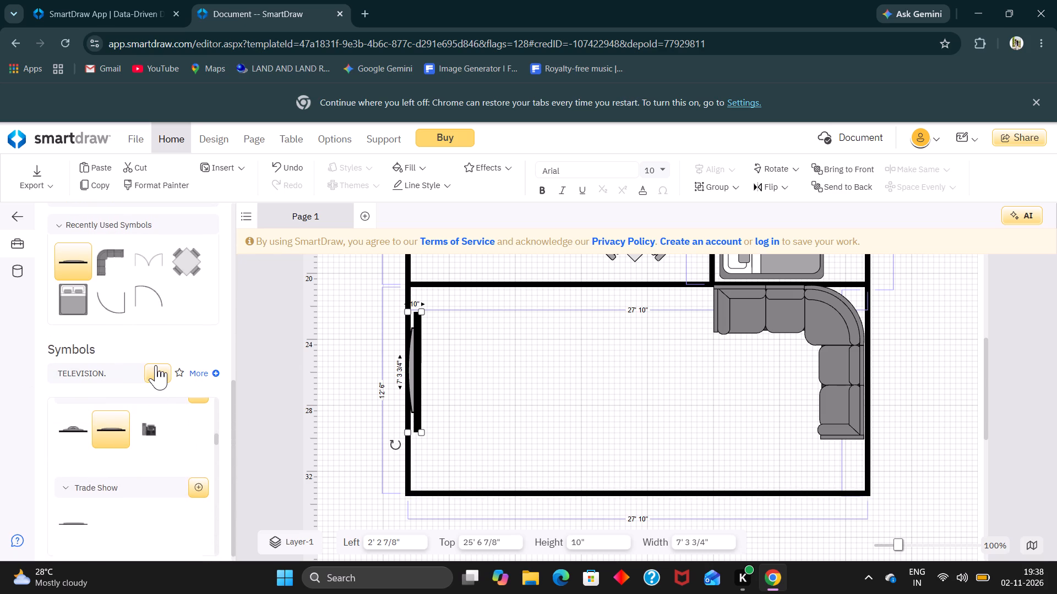
left_click(156, 365)
type("DOORS")
key("Return")
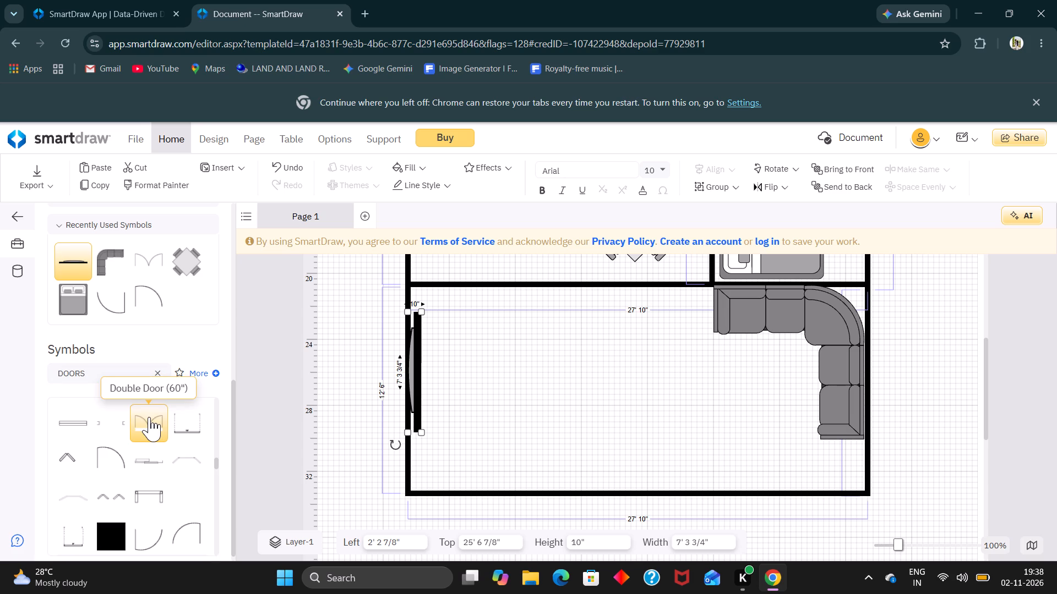
double_click(149, 417)
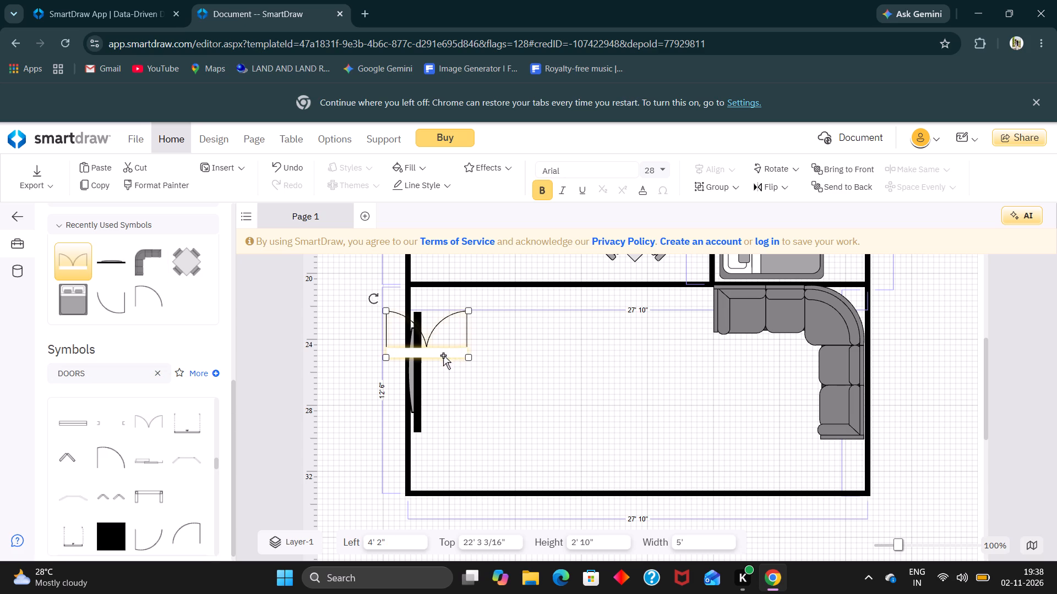
left_click_drag(443, 355, 537, 503)
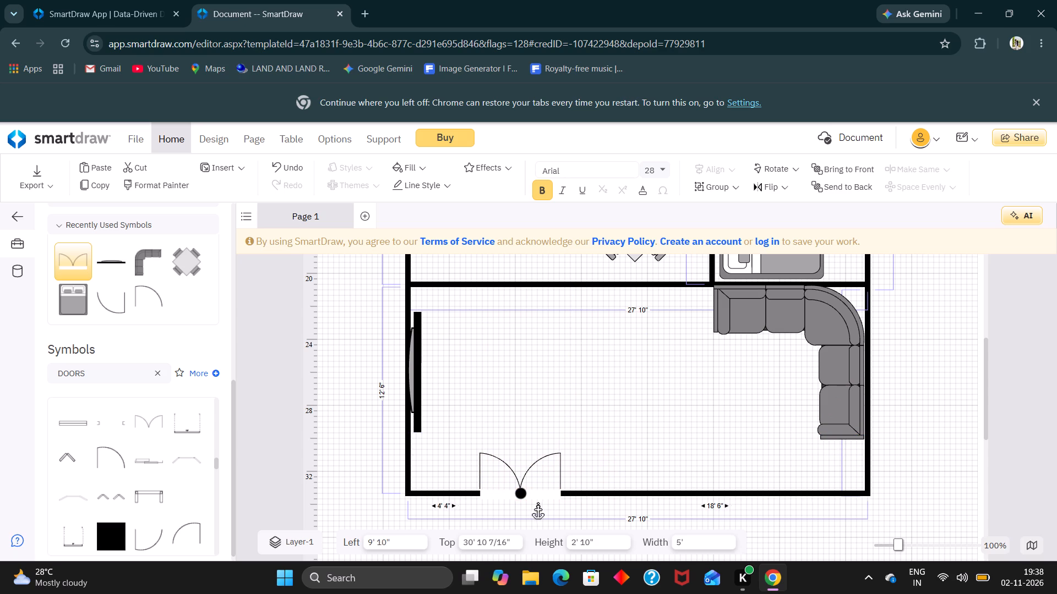
left_click_drag(537, 503, 533, 499)
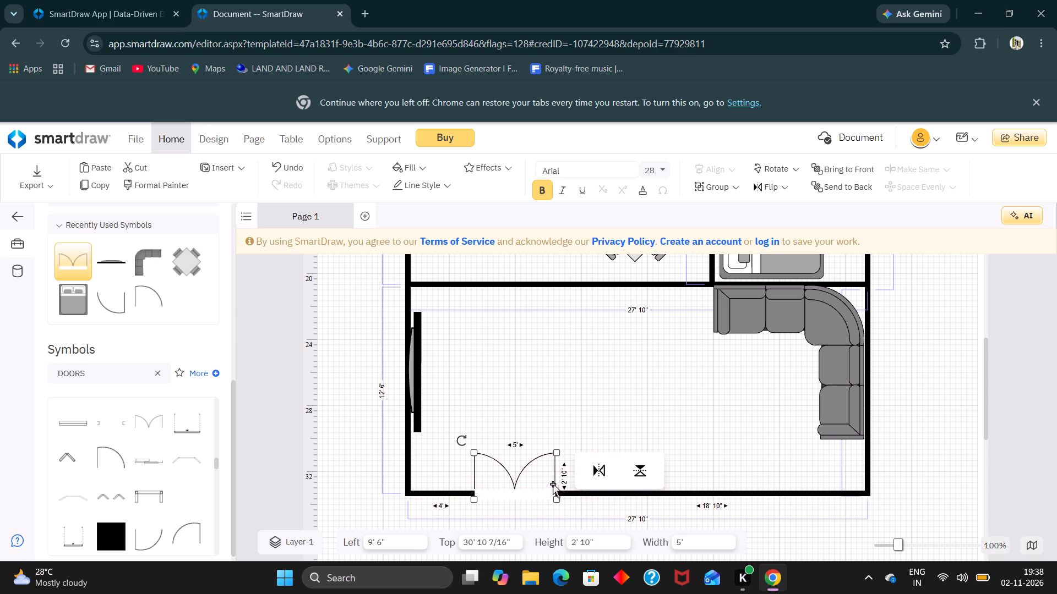
left_click_drag(555, 480, 564, 480)
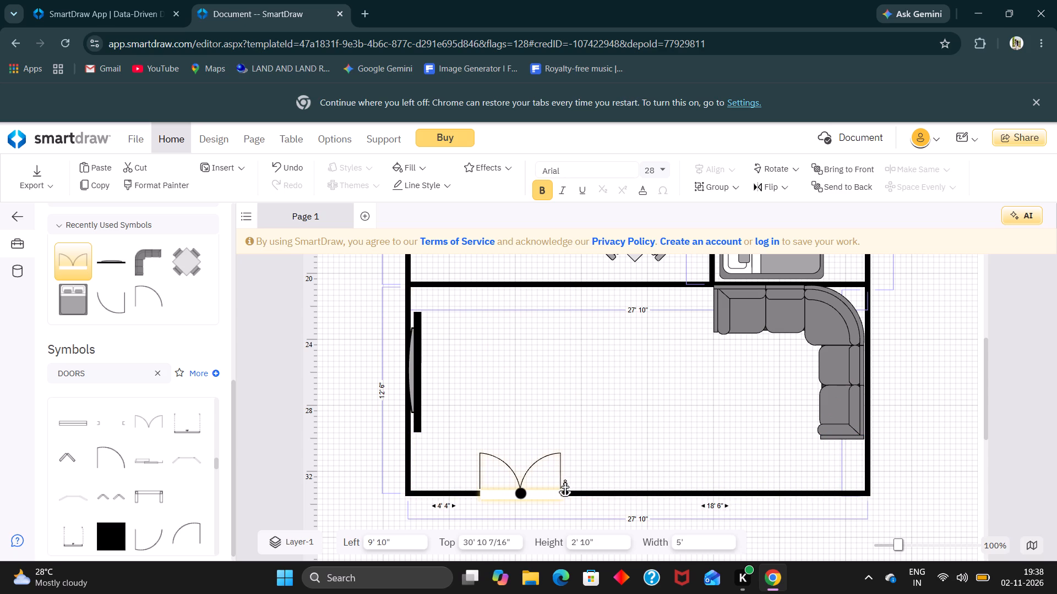
left_click_drag(564, 480, 569, 473)
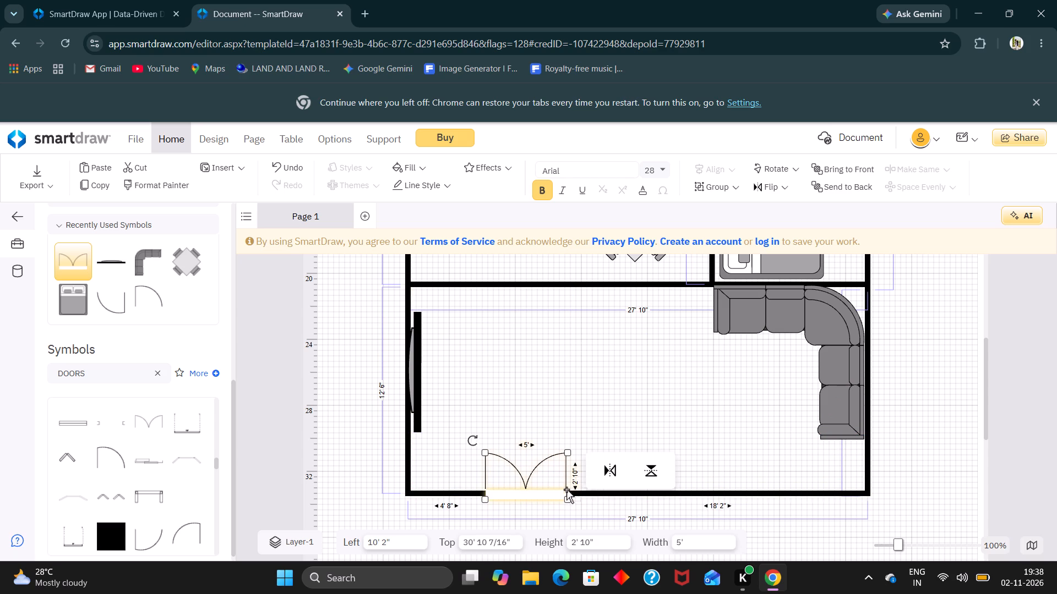
Enlarge the double door to about 7' 2" wide and reposition it along the bottom wall at about Left 10' 1".
left_click_drag(568, 498, 600, 488)
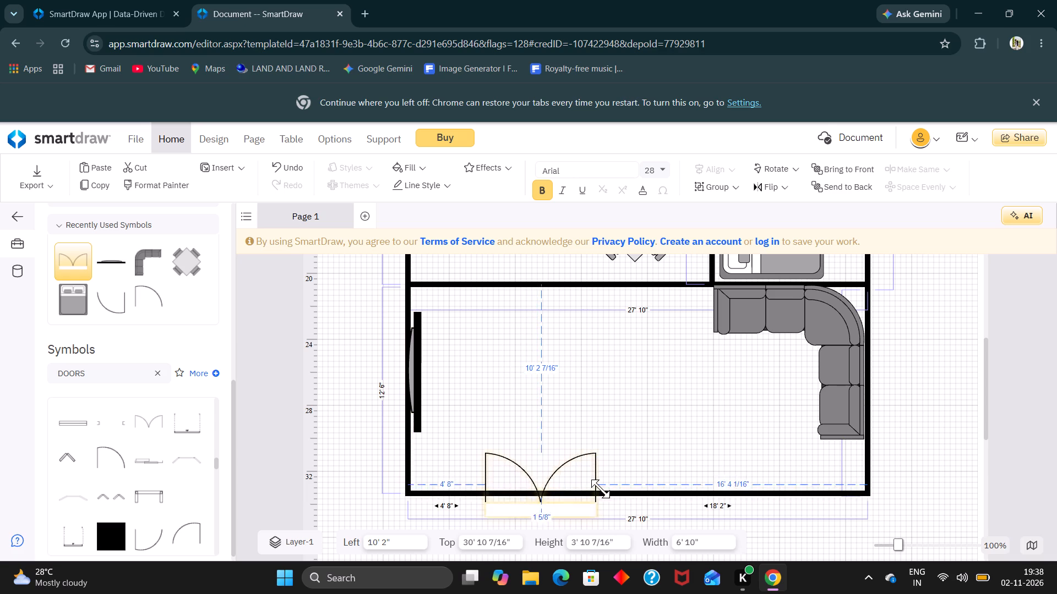
left_click_drag(600, 488, 606, 487)
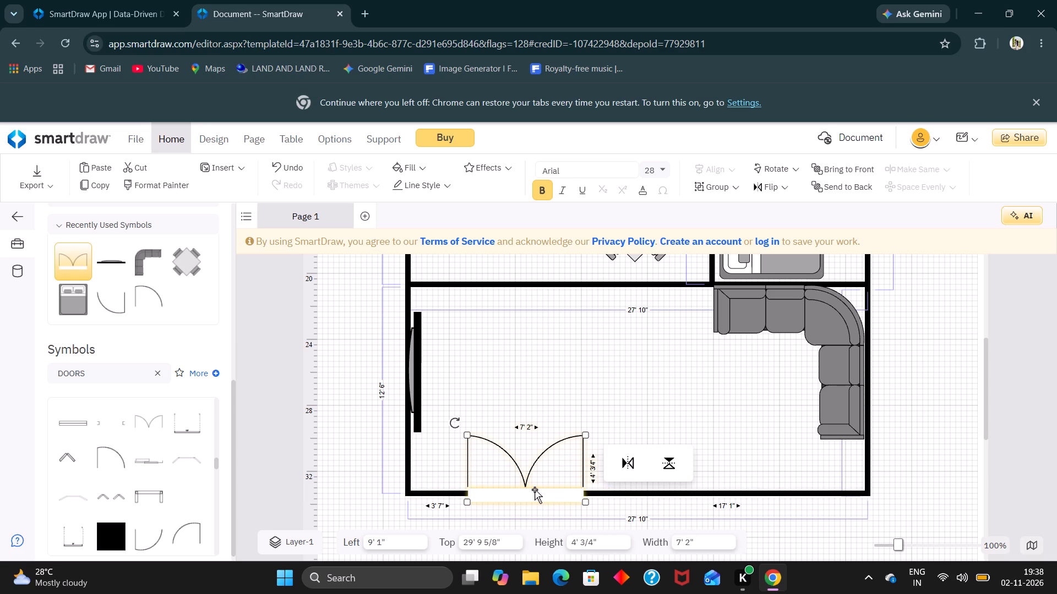
left_click_drag(535, 490, 549, 488)
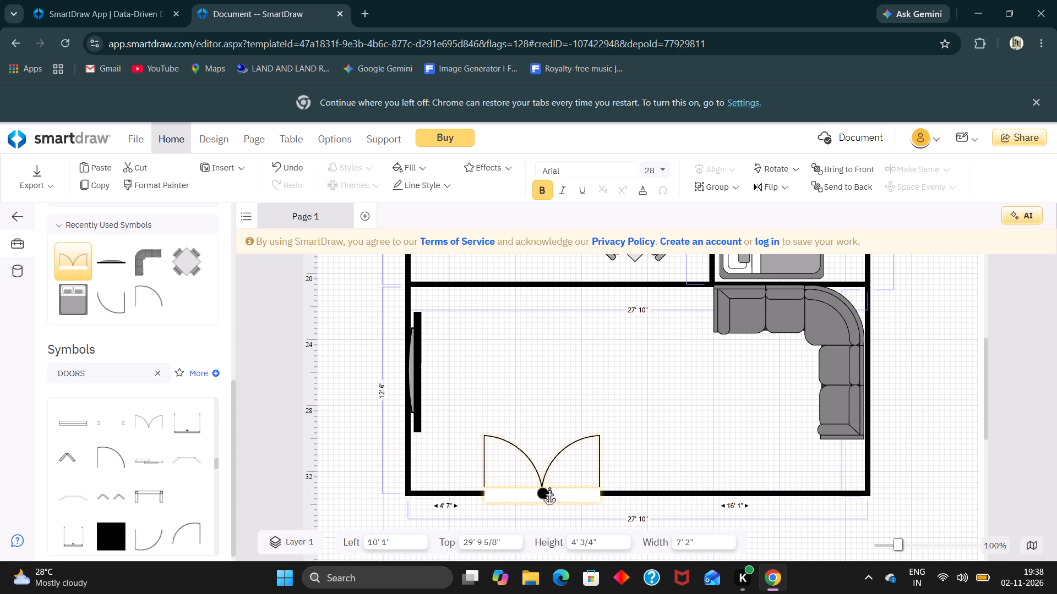
left_click_drag(549, 488, 548, 488)
left_click(631, 373)
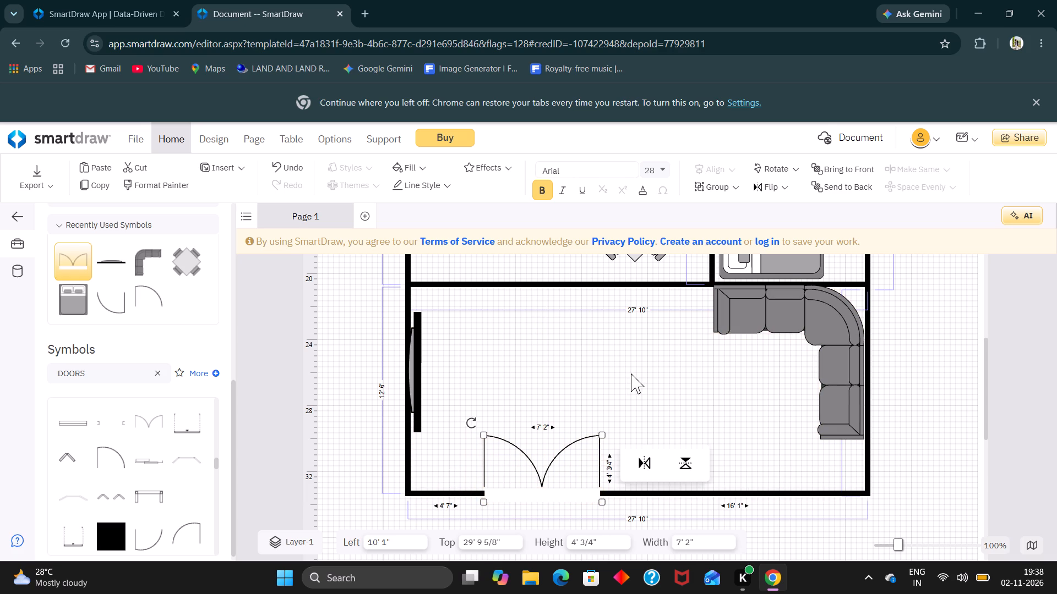
Stretch the sectional sofa down to the lower room's bottom wall, making it about 12' 8" long.
left_click(843, 426)
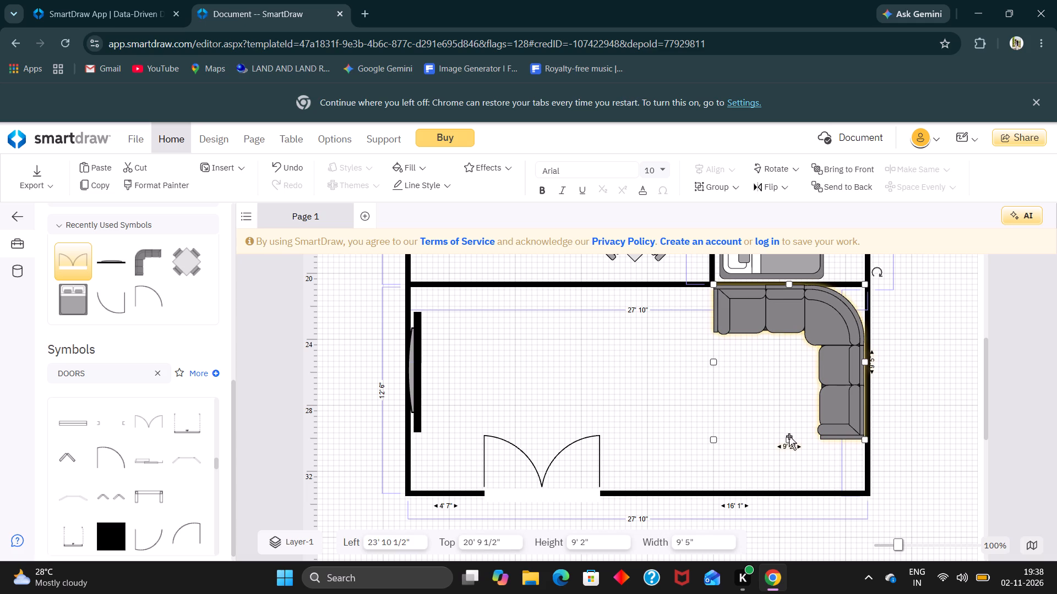
left_click_drag(790, 439, 791, 476)
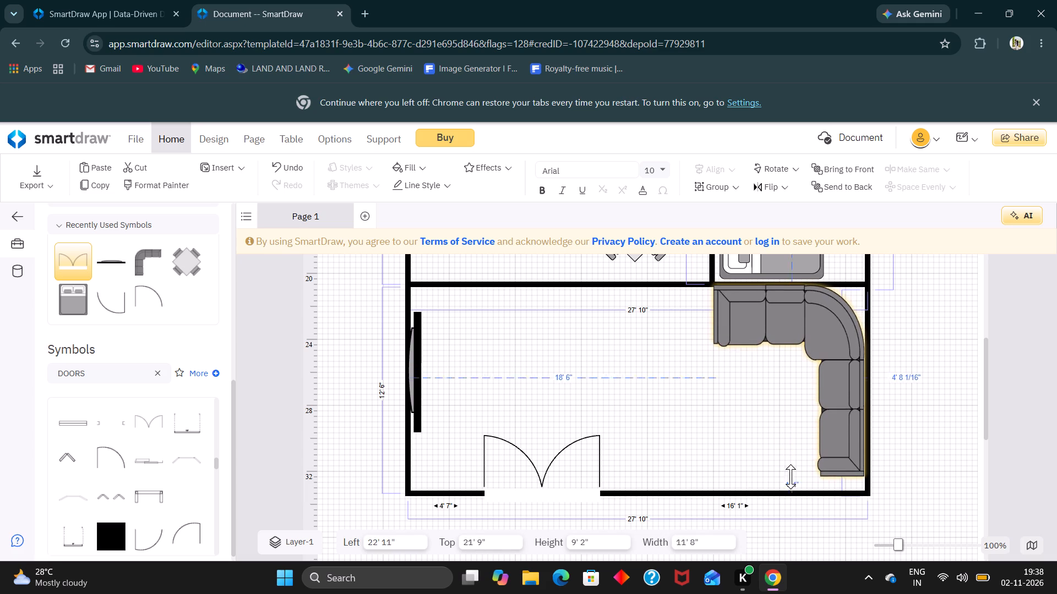
left_click_drag(791, 476, 794, 495)
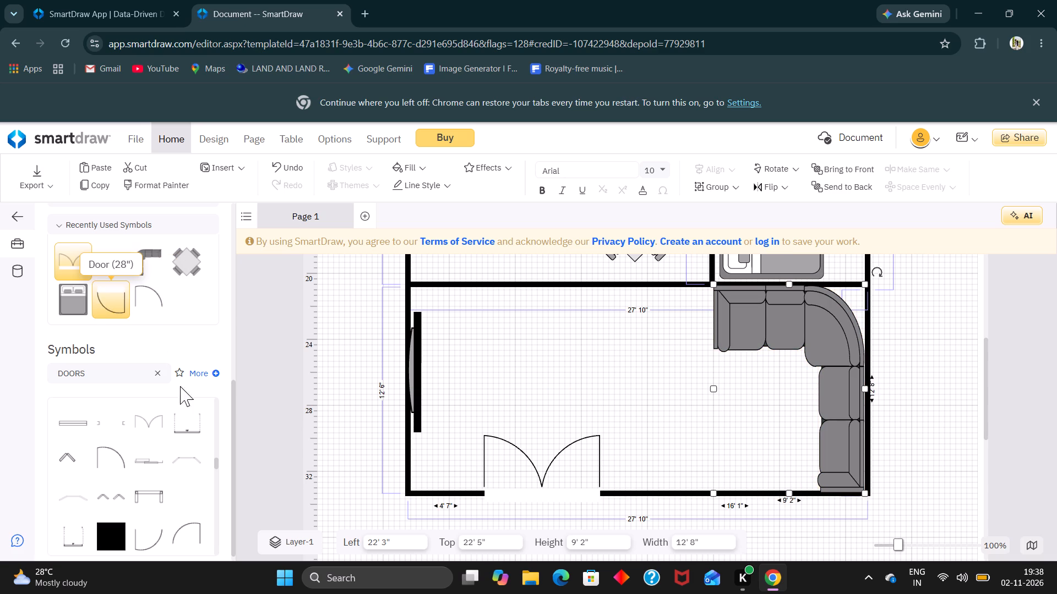
Search the symbols for table and place the Square Table - 34" in front of the sectional sofa at about Left 25' 8", Top 26' 10".
left_click(156, 371)
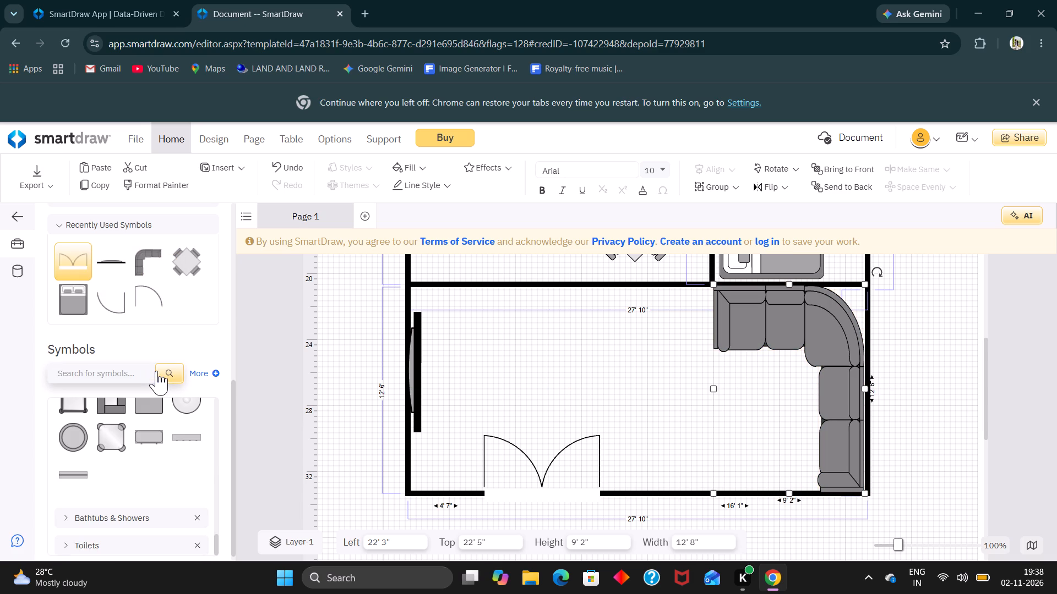
type("ta")
type("ble")
key("Return")
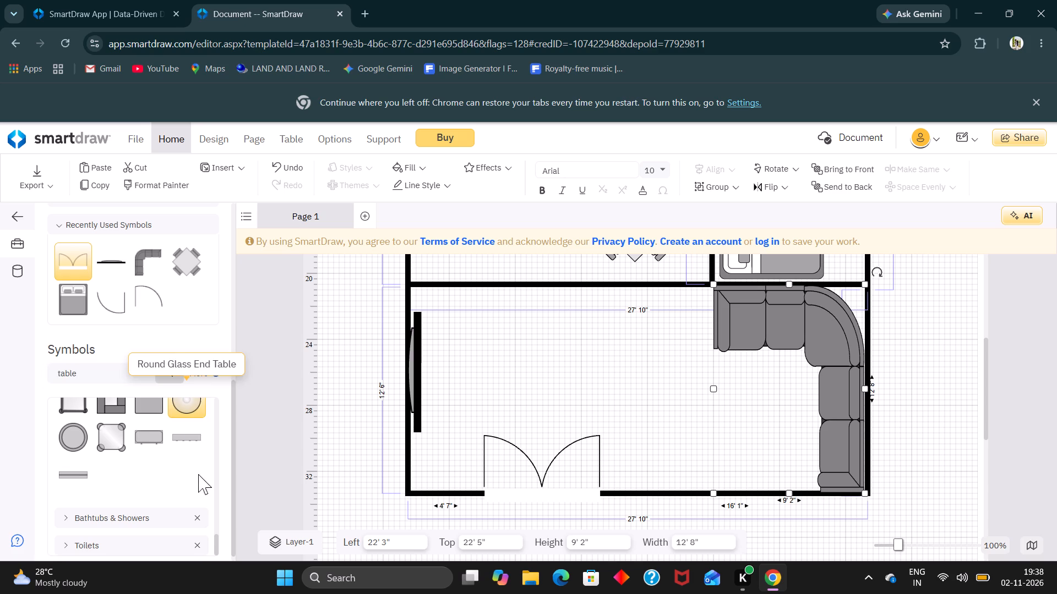
scroll(128, 458, "right", 1)
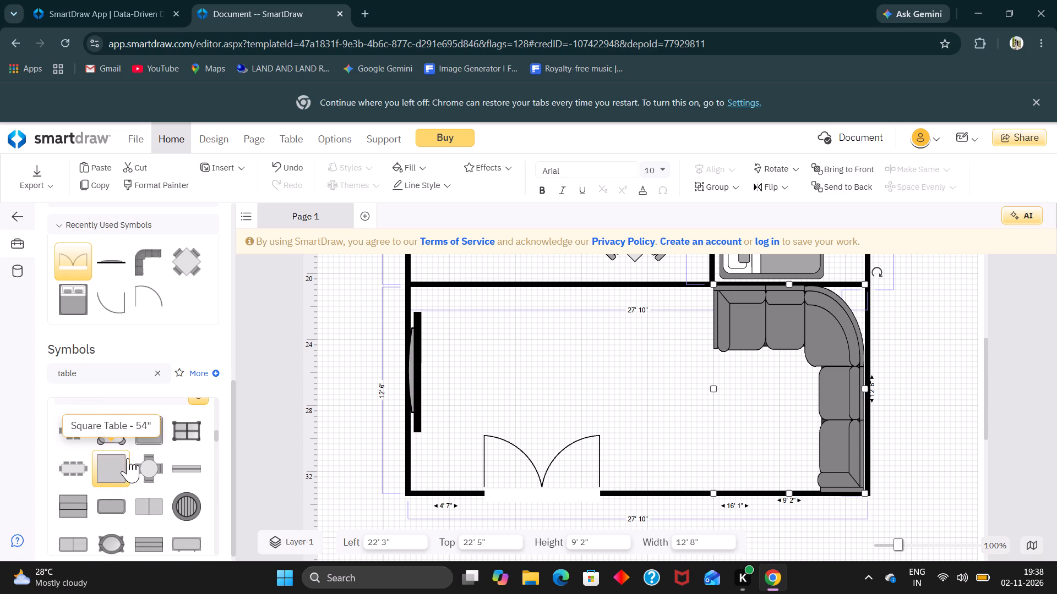
scroll(128, 458, "right", 1)
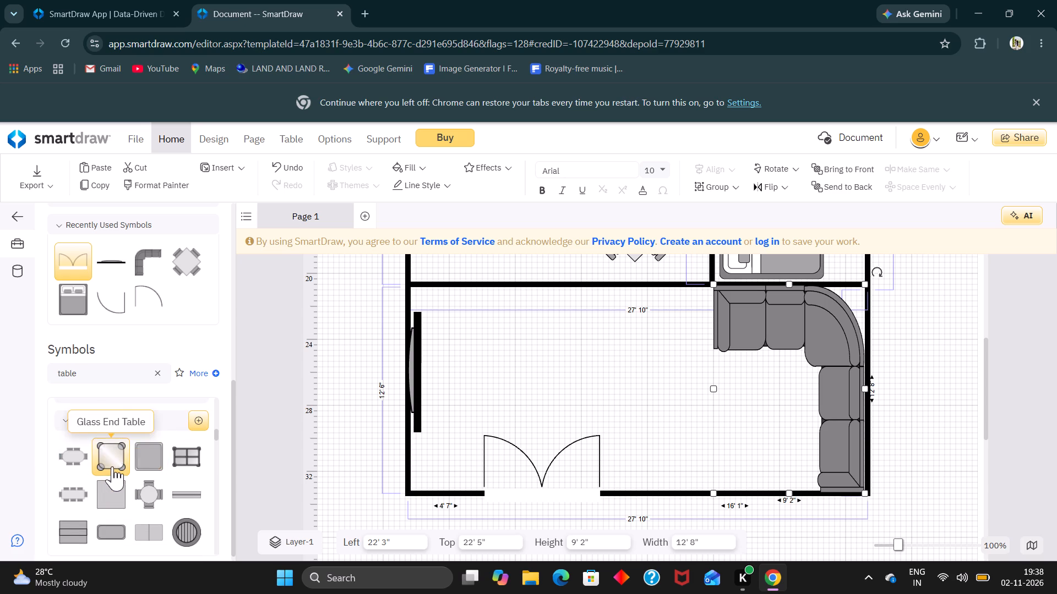
scroll(177, 474, "down", 1)
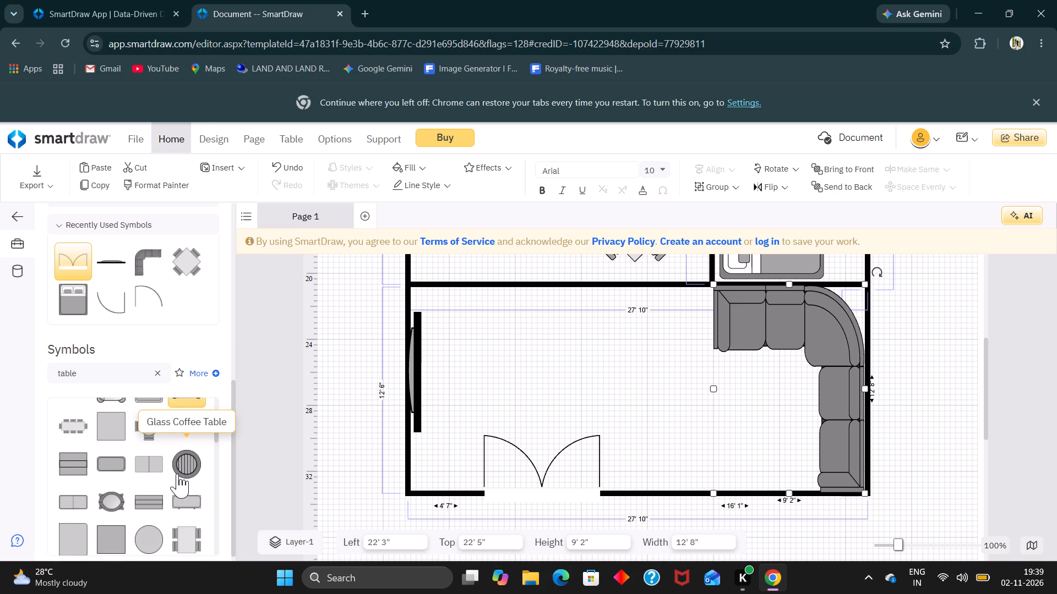
scroll(177, 474, "down", 1)
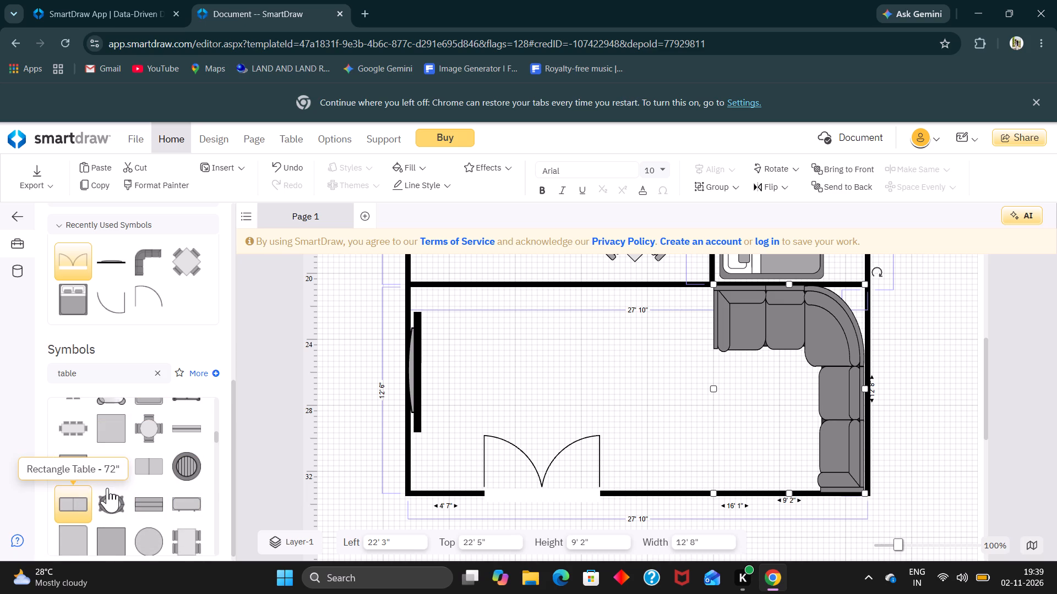
scroll(107, 488, "down", 1)
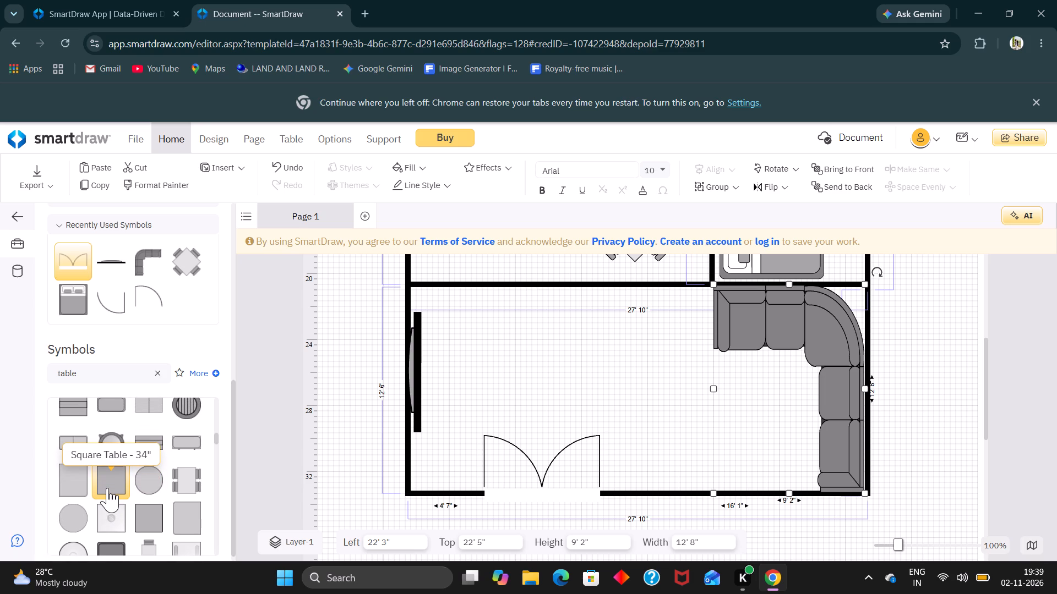
scroll(107, 488, "down", 2)
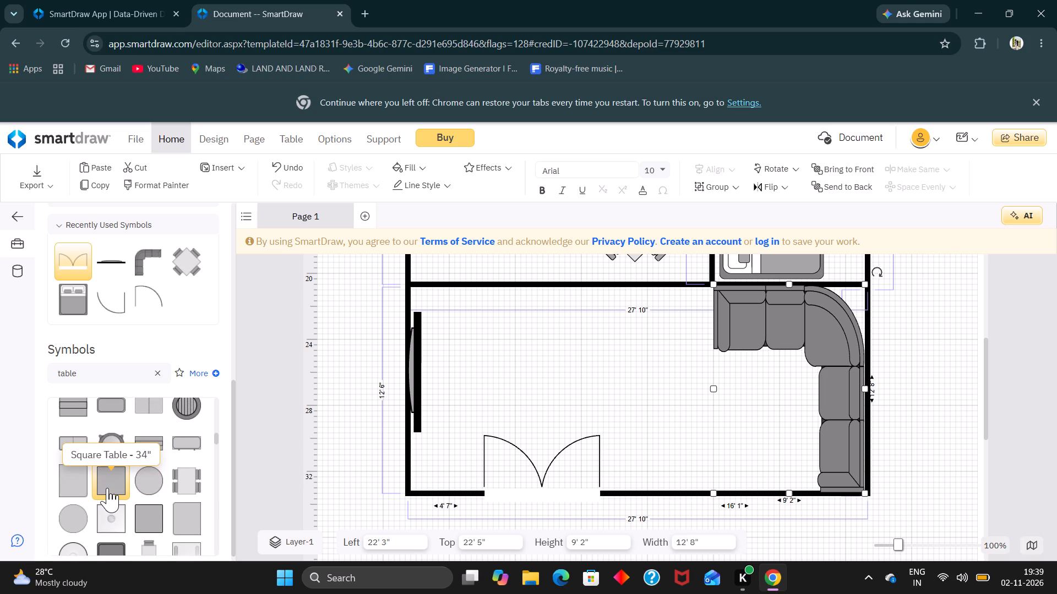
double_click(107, 488)
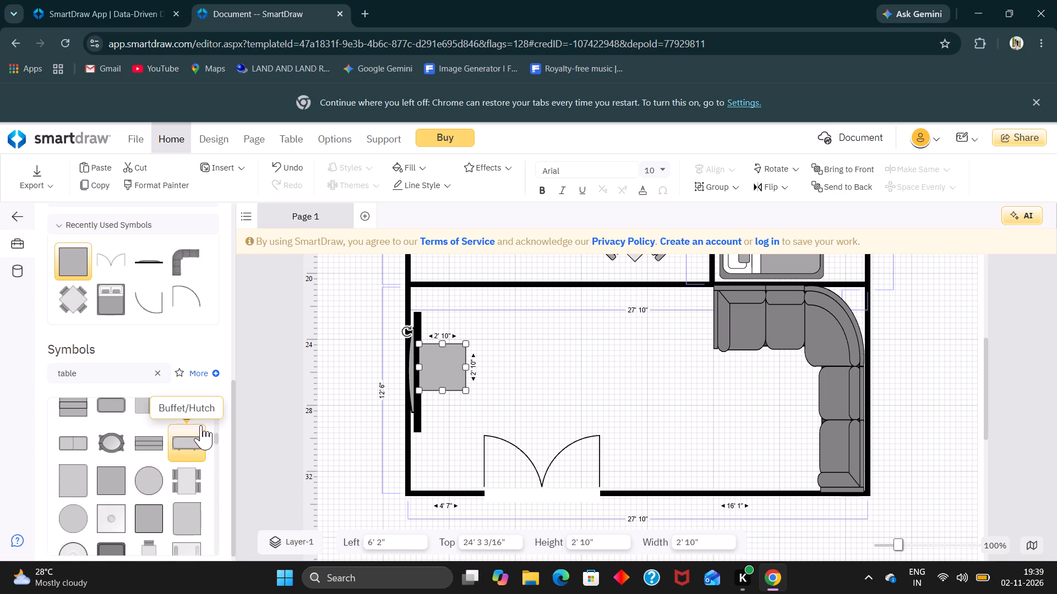
left_click_drag(459, 367, 754, 415)
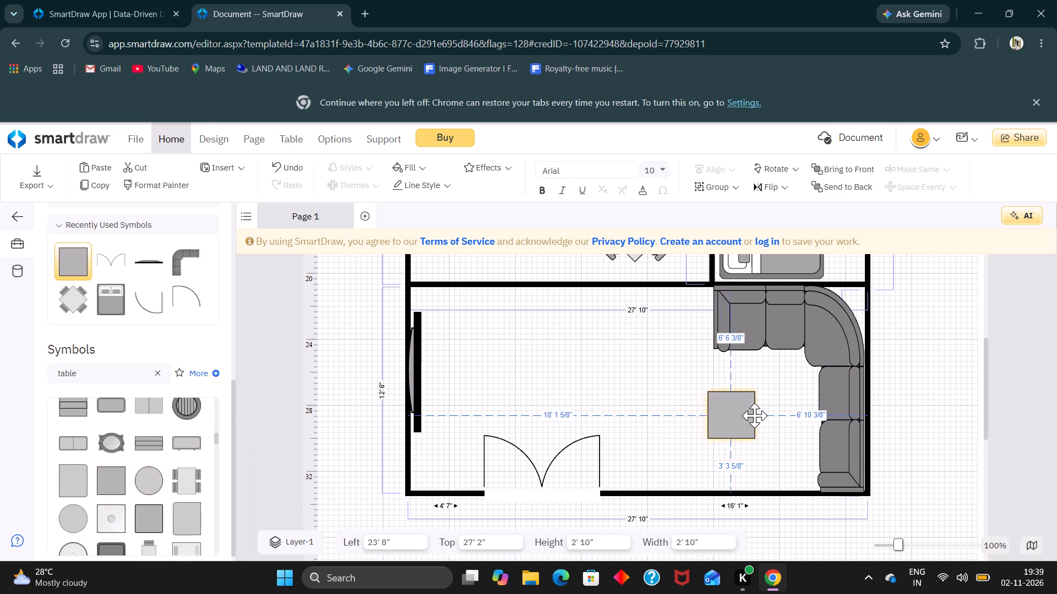
left_click_drag(754, 415, 780, 412)
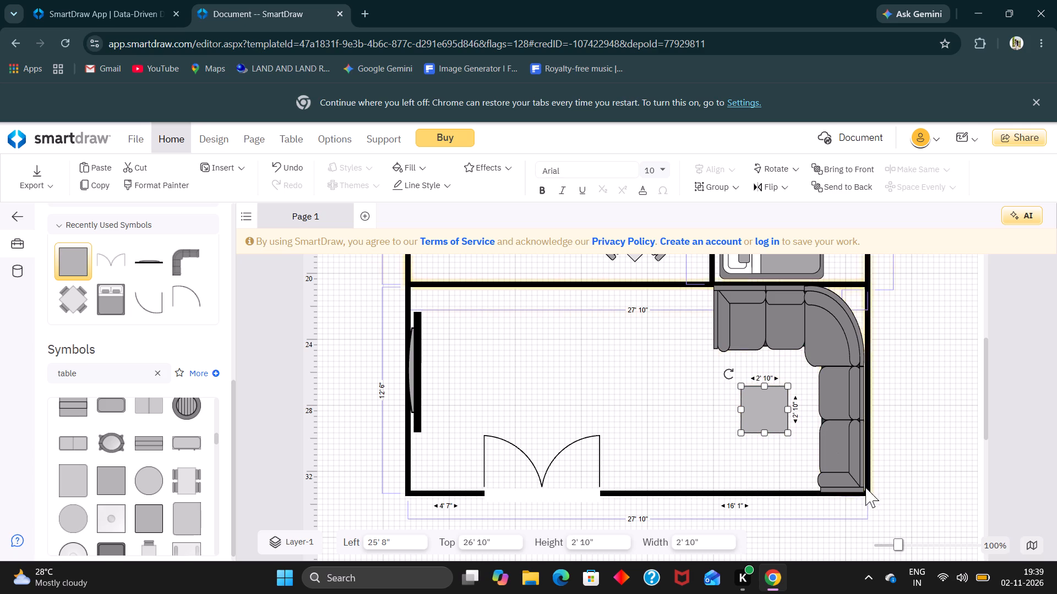
left_click(706, 435)
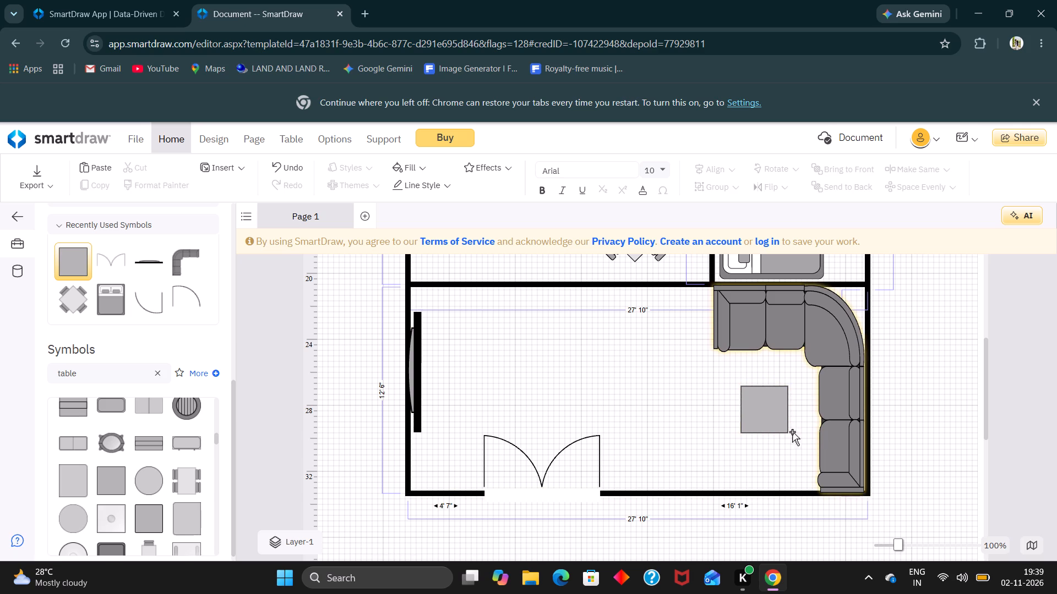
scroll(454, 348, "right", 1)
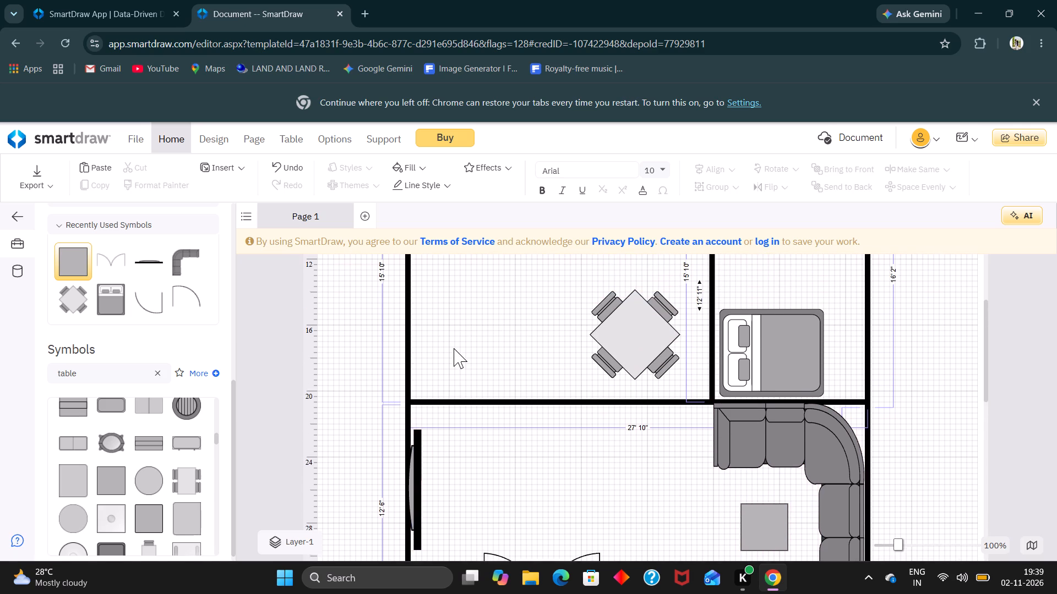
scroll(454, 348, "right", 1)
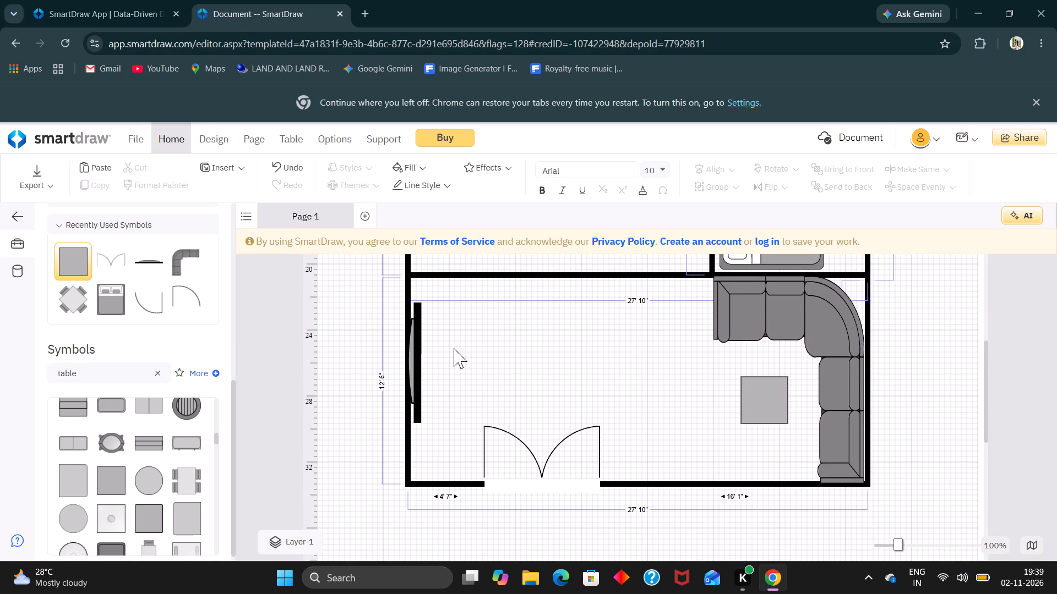
Search the symbols for door and insert the 28" door into the wall between the dining area and lower room at about Left 134".
scroll(454, 348, "right", 1)
scroll(600, 327, "up", 1)
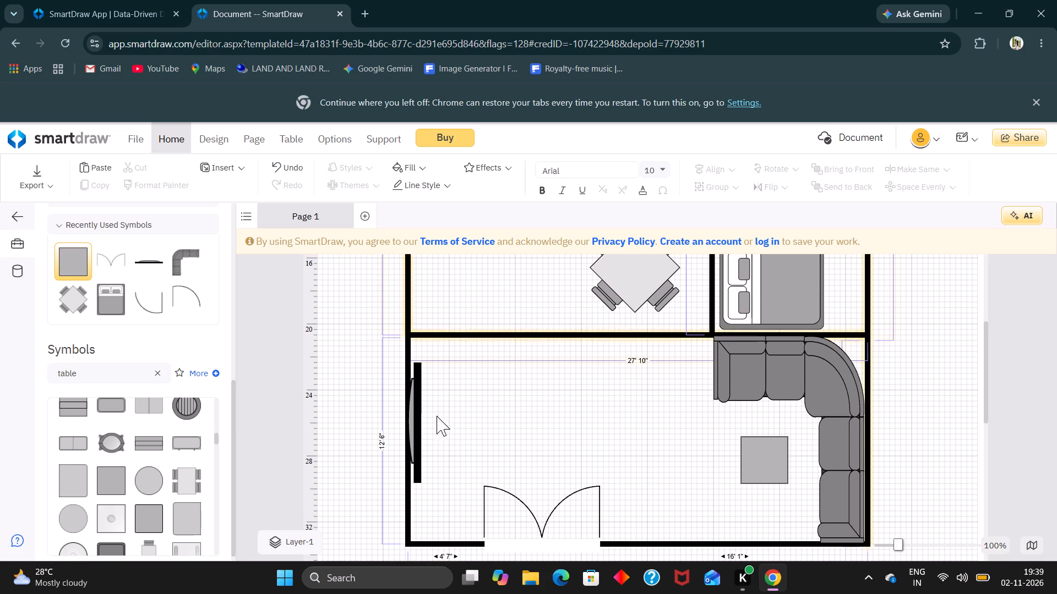
left_click(151, 379)
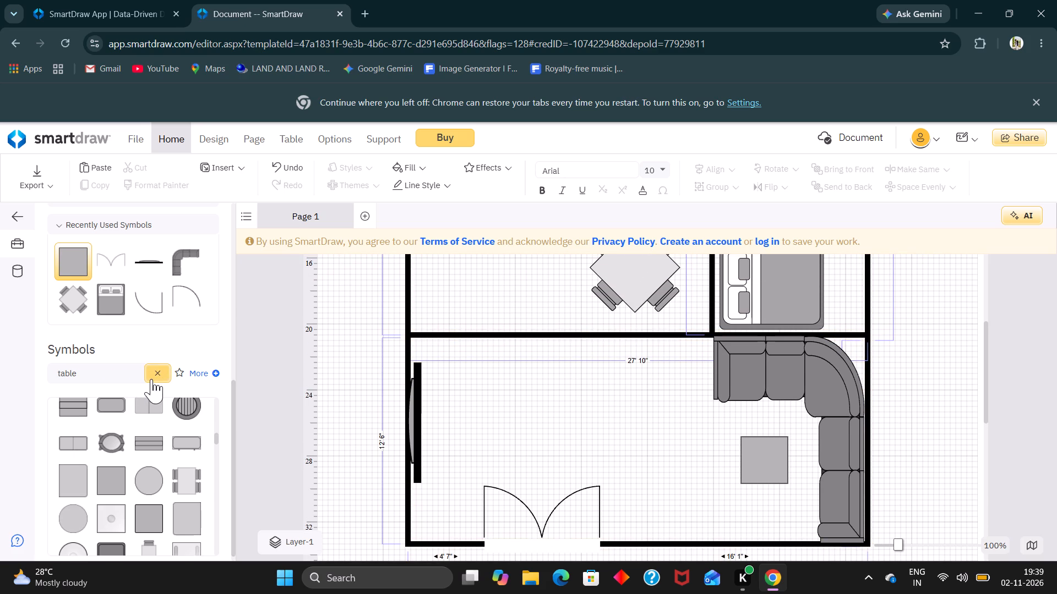
type("door")
key("Return")
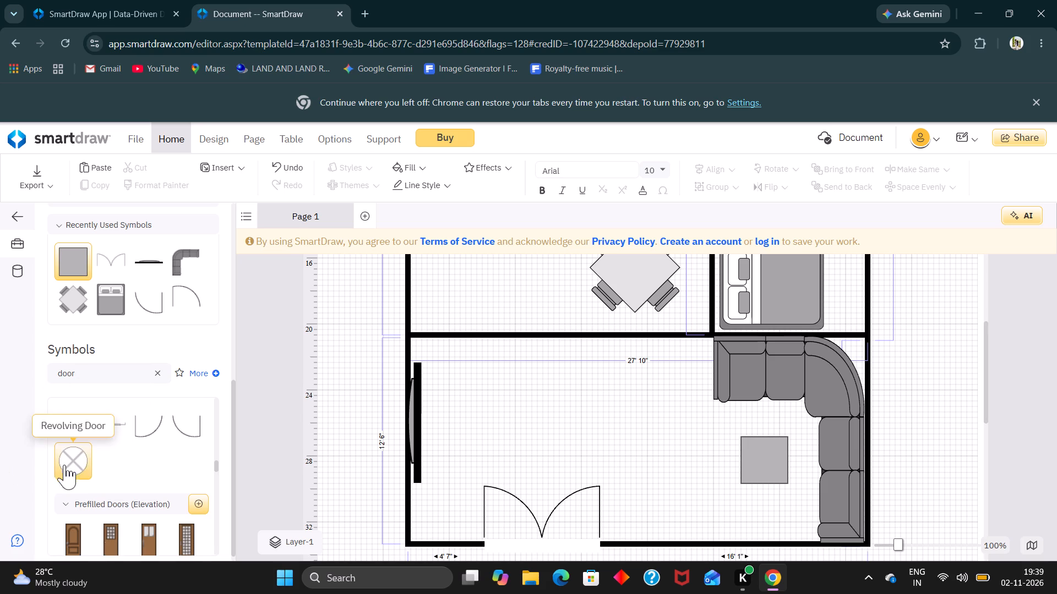
scroll(175, 435, "up", 1)
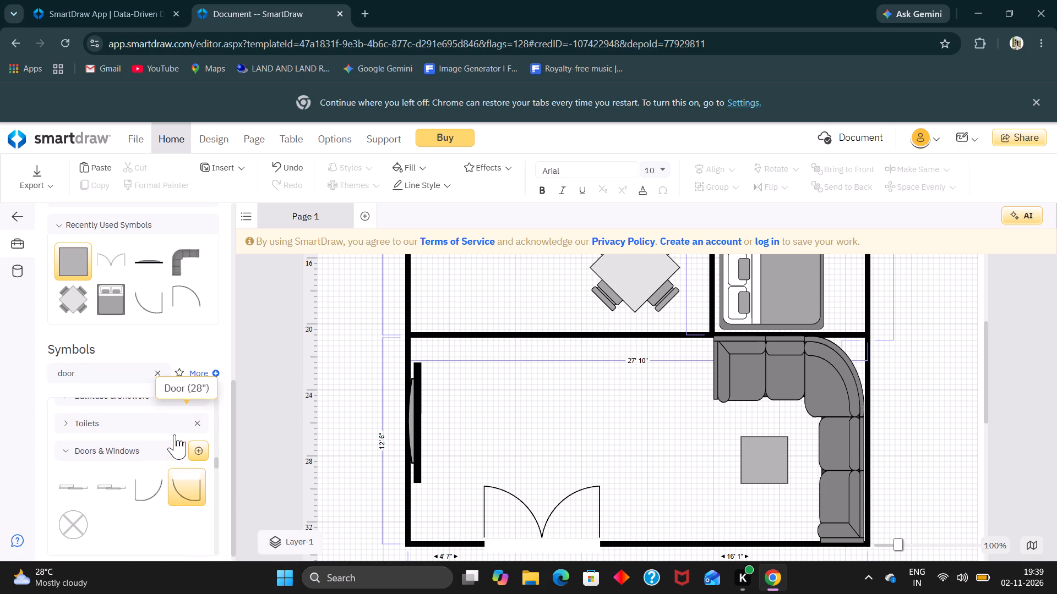
scroll(175, 435, "up", 1)
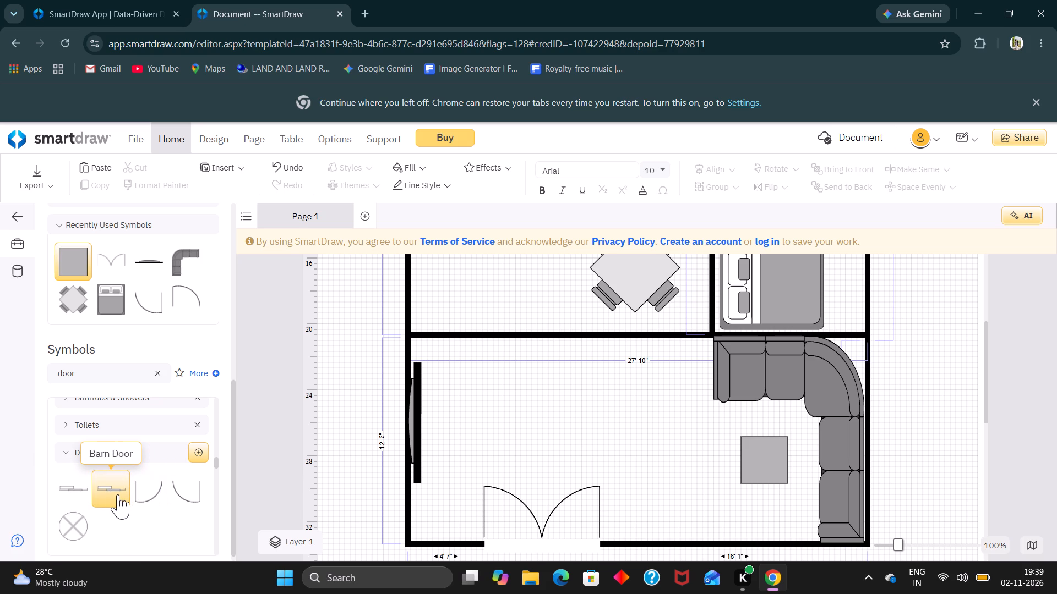
scroll(132, 460, "right", 1)
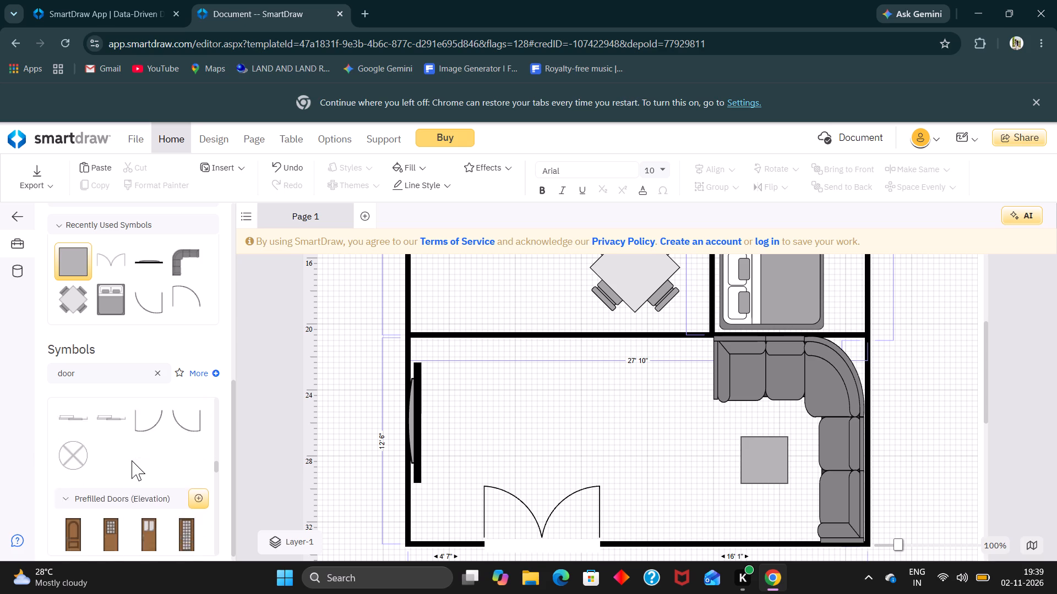
scroll(132, 460, "right", 1)
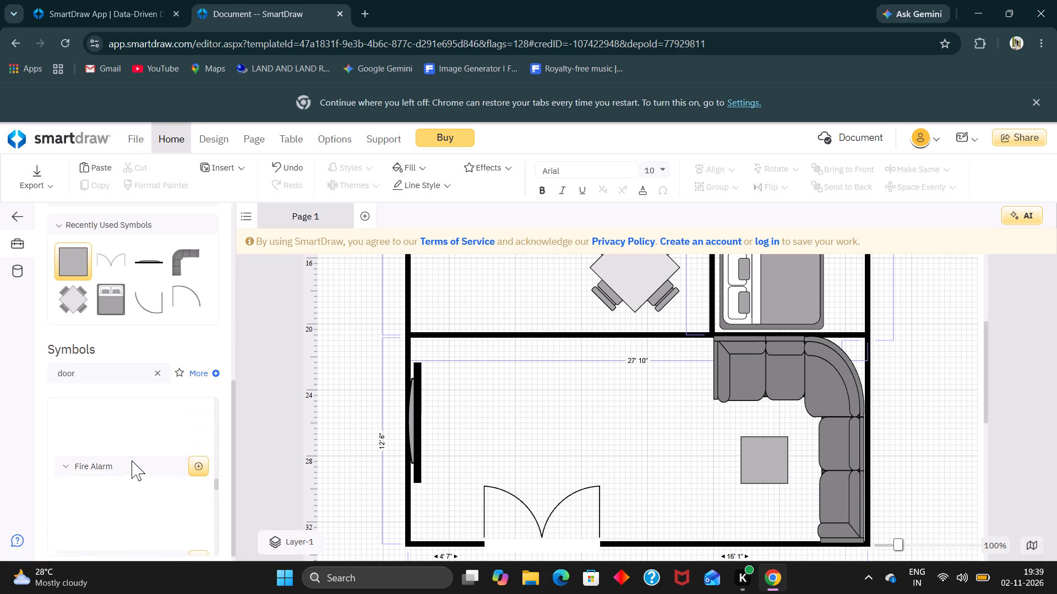
scroll(132, 460, "right", 1)
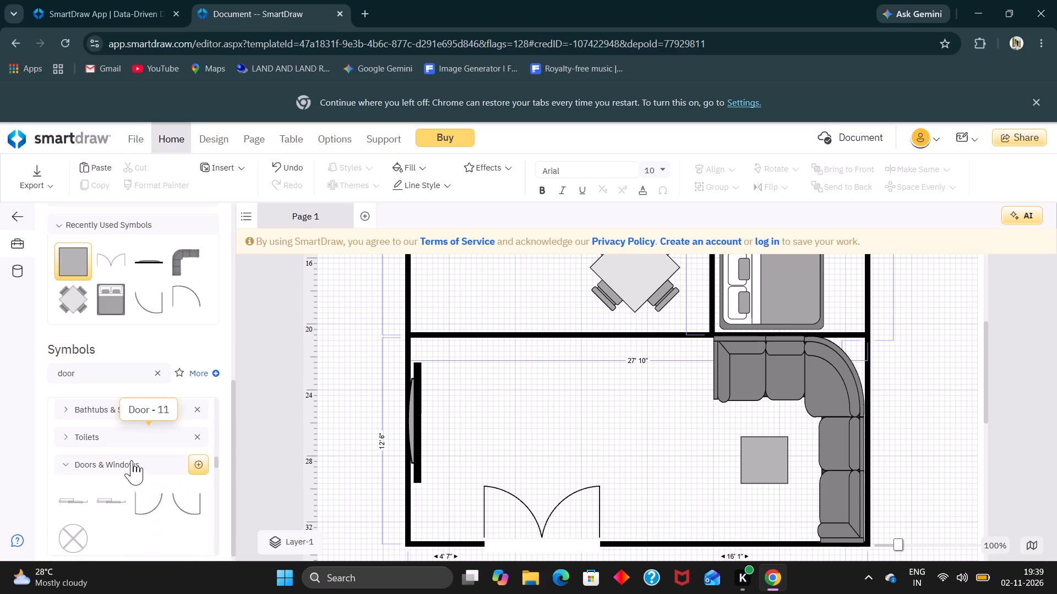
scroll(132, 460, "up", 1)
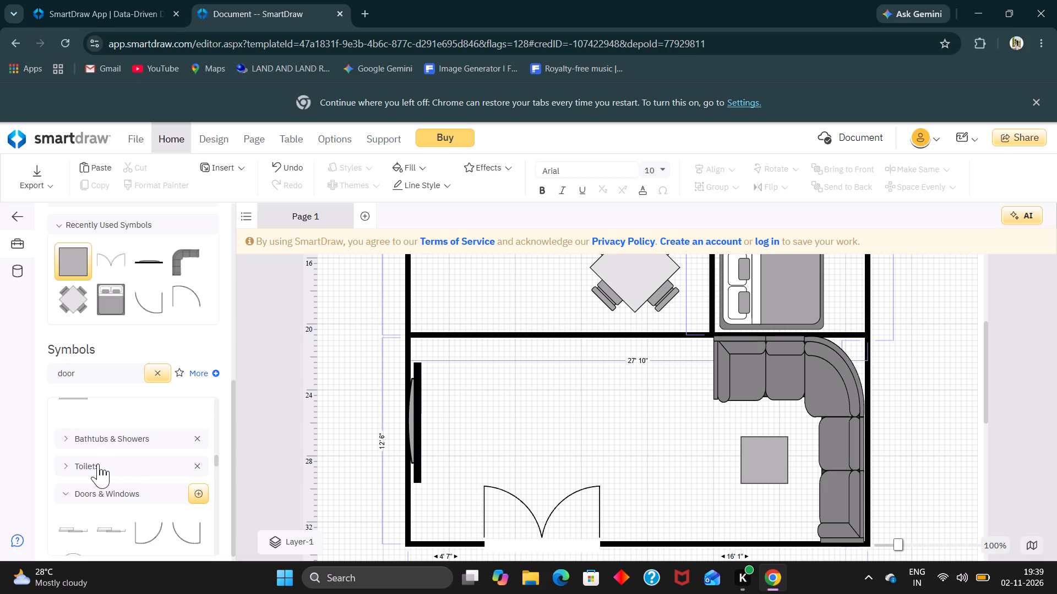
scroll(98, 464, "down", 1)
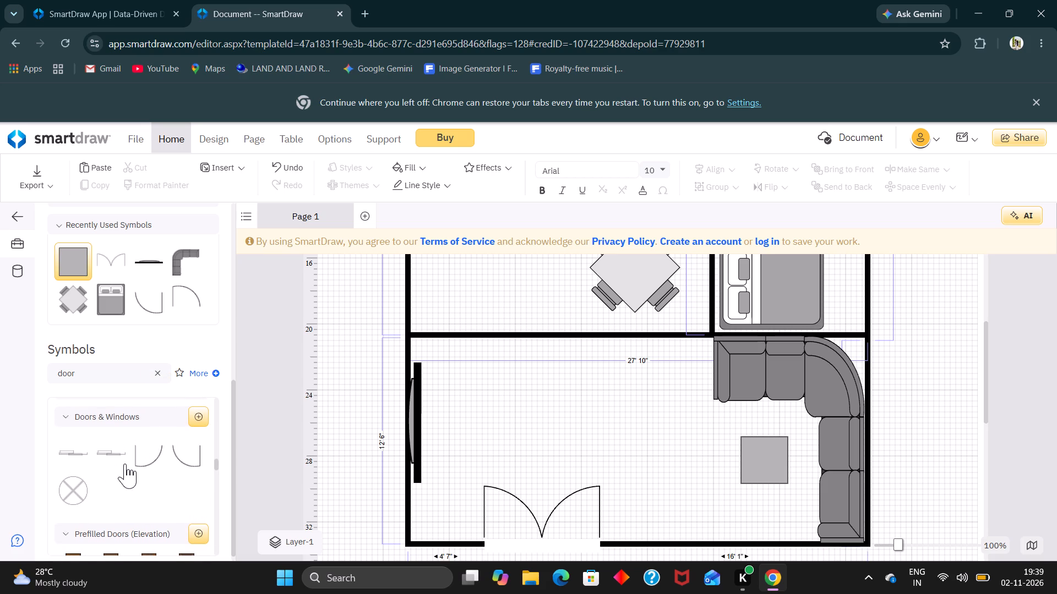
double_click(160, 450)
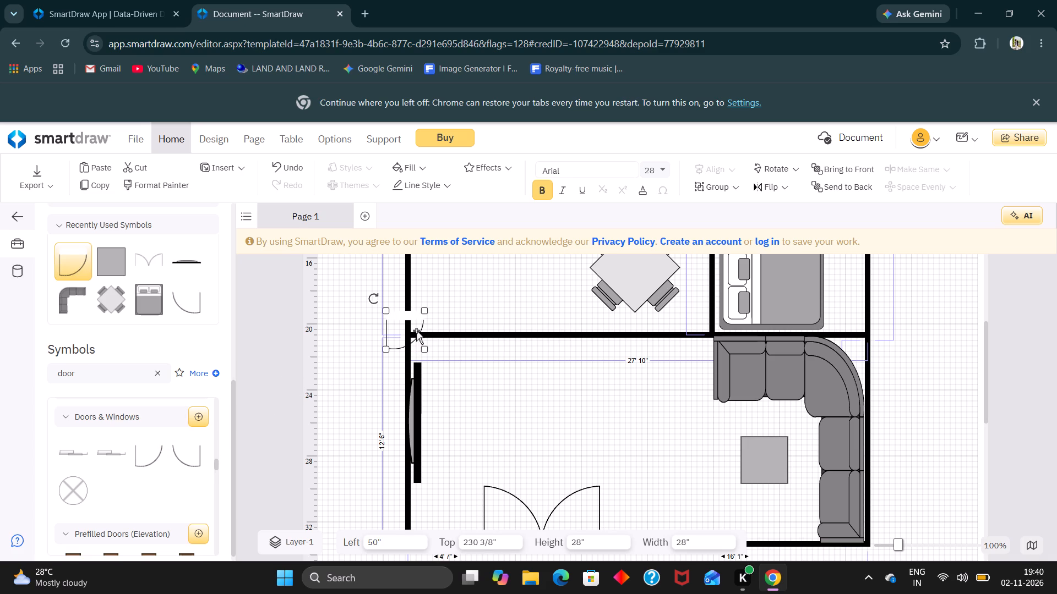
left_click_drag(401, 316, 518, 341)
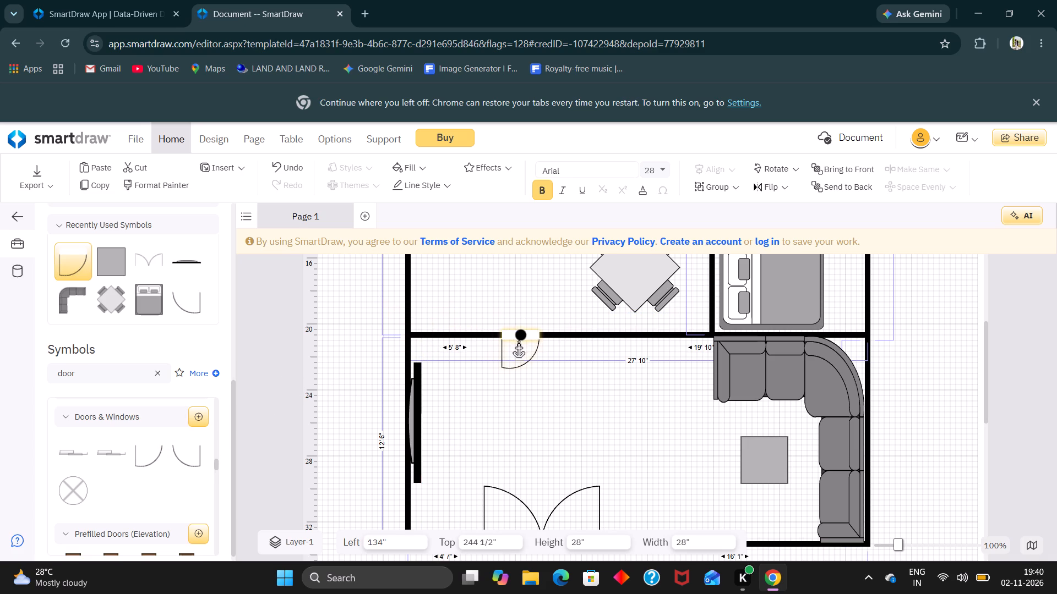
left_click_drag(518, 341, 518, 340)
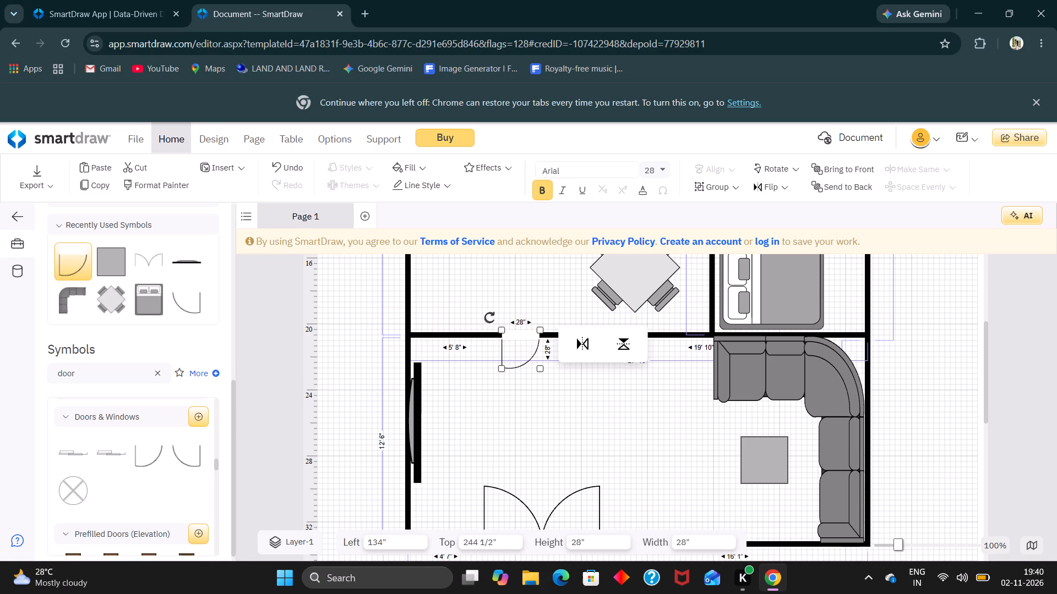
Rotate the new 28" door half a turn so it swings up into the dining area.
left_click_drag(490, 317, 580, 415)
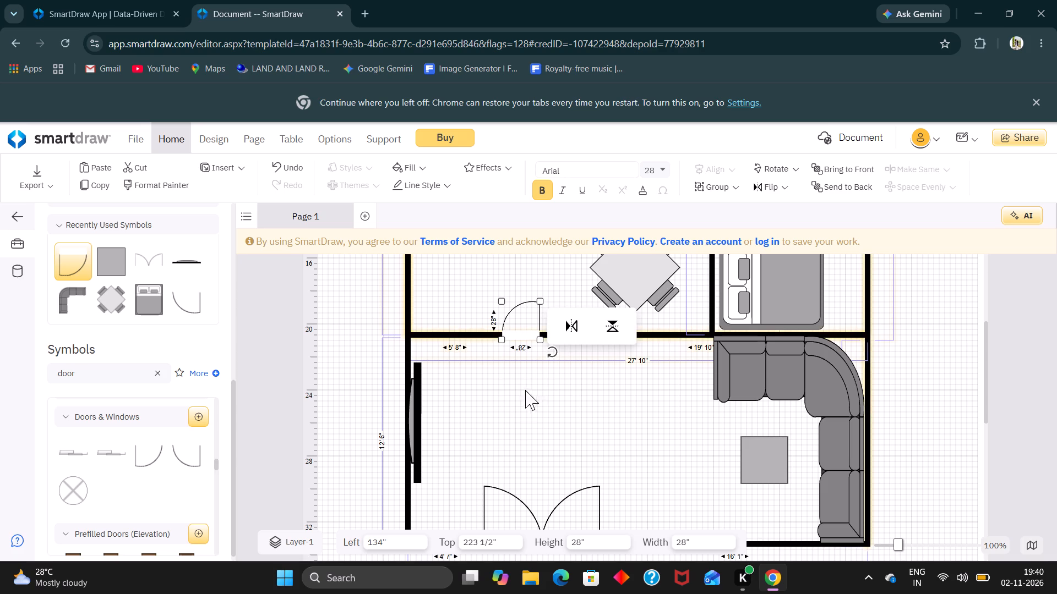
left_click(523, 397)
Place Residential Toilet - 2 from the Toilets symbols in the small upper room at about Left 13' 6", Top 5' 8".
scroll(523, 397, "up", 1)
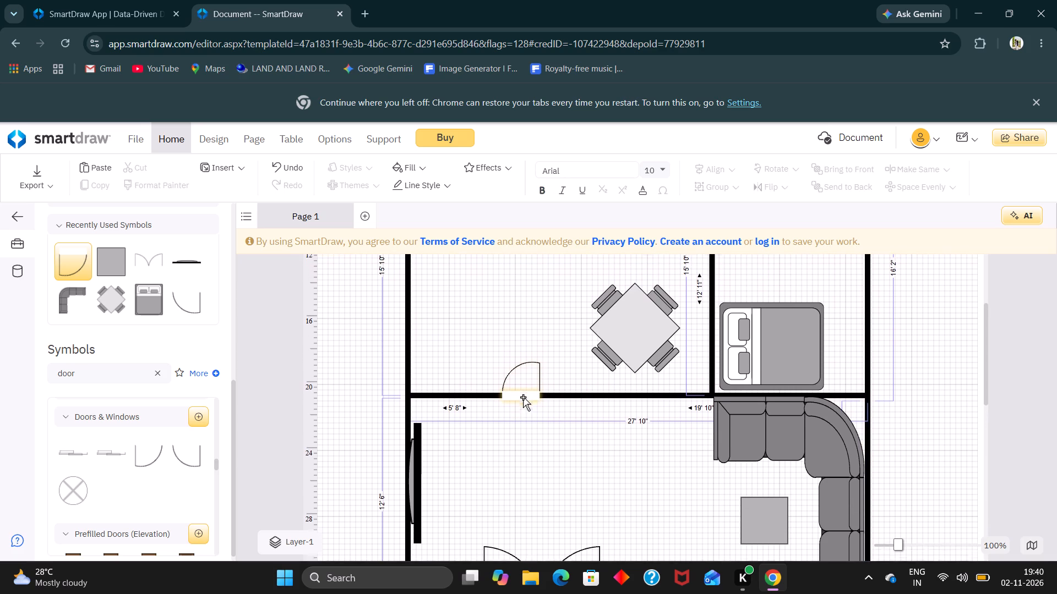
scroll(523, 397, "up", 2)
scroll(523, 397, "down", 1)
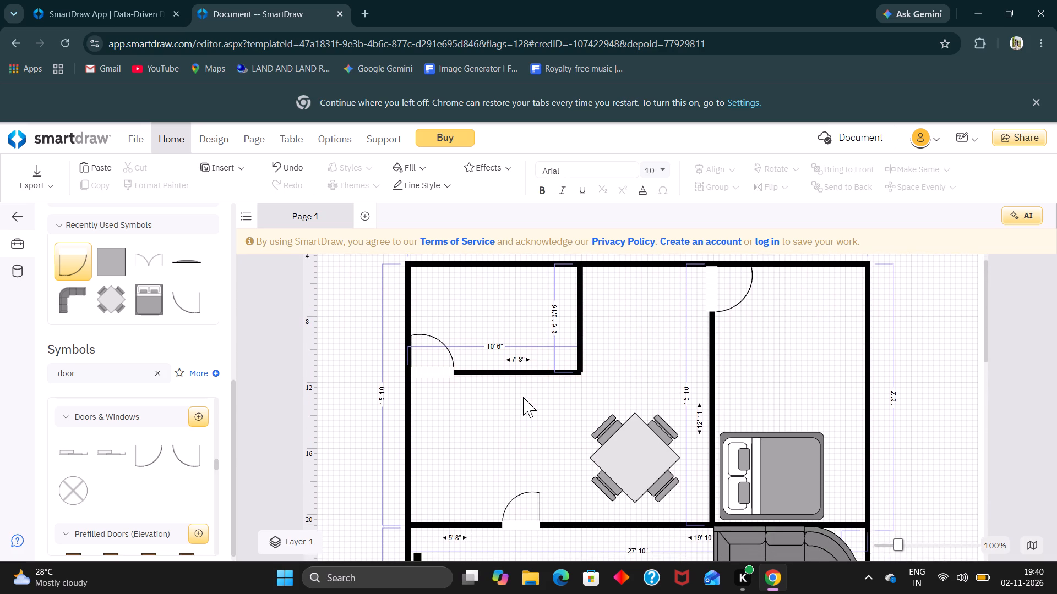
scroll(523, 397, "down", 1)
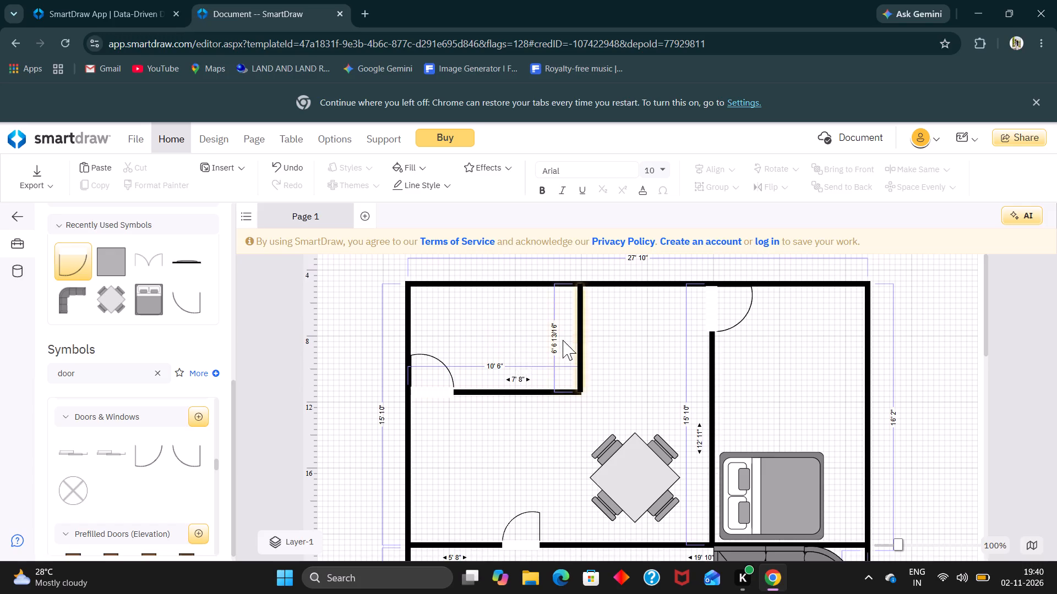
left_click(150, 375)
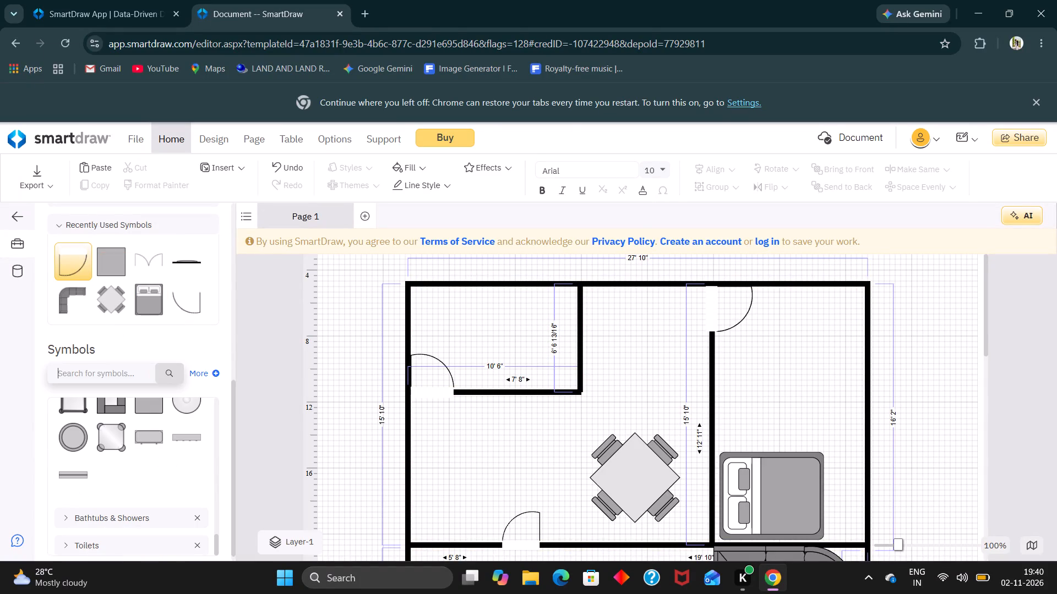
scroll(150, 375, "down", 3)
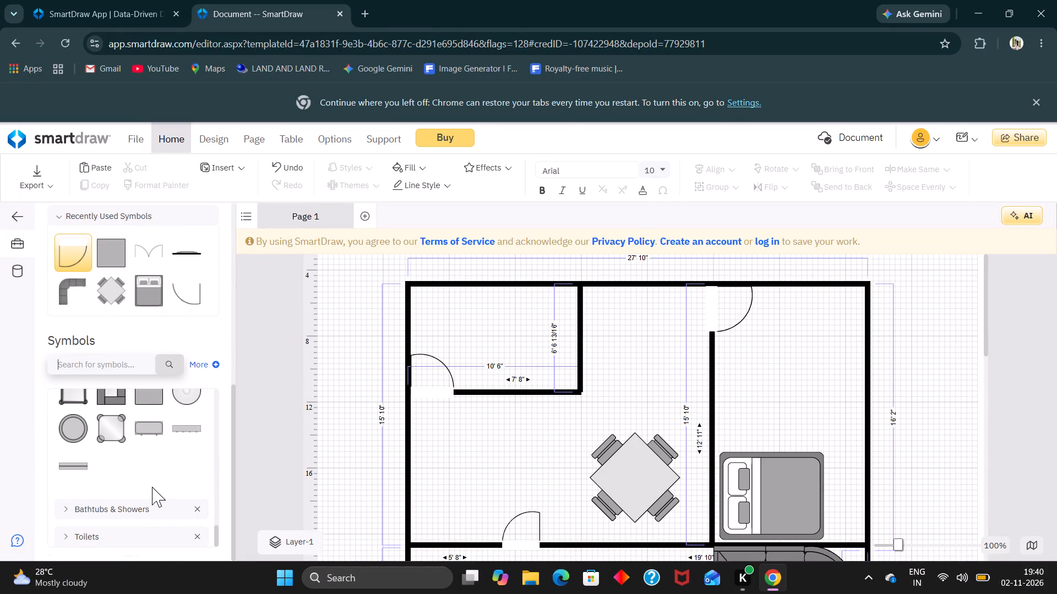
scroll(152, 487, "down", 1)
left_click(91, 535)
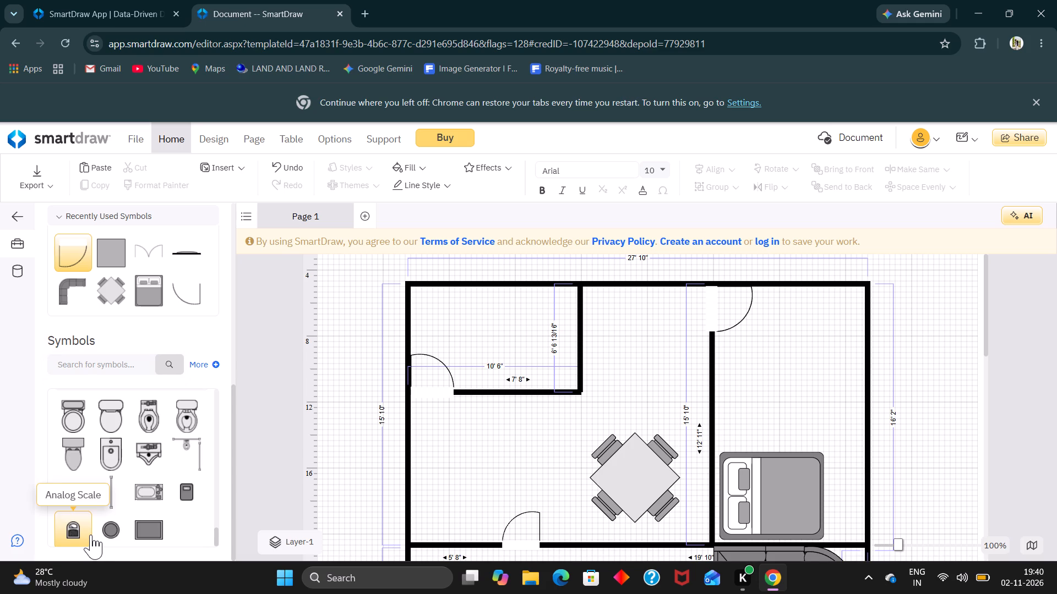
double_click(109, 416)
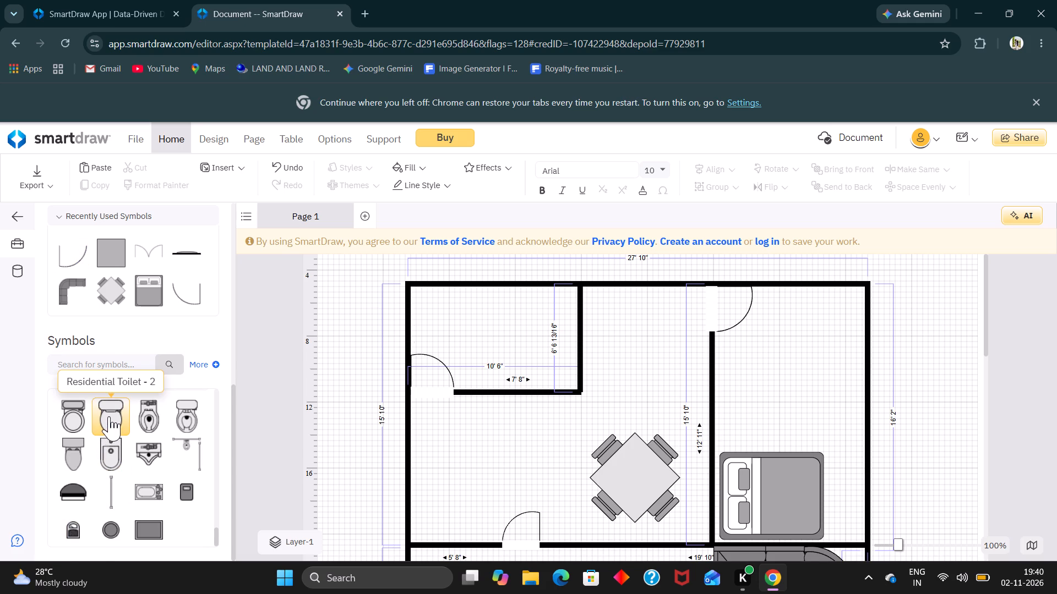
left_click_drag(394, 332, 432, 329)
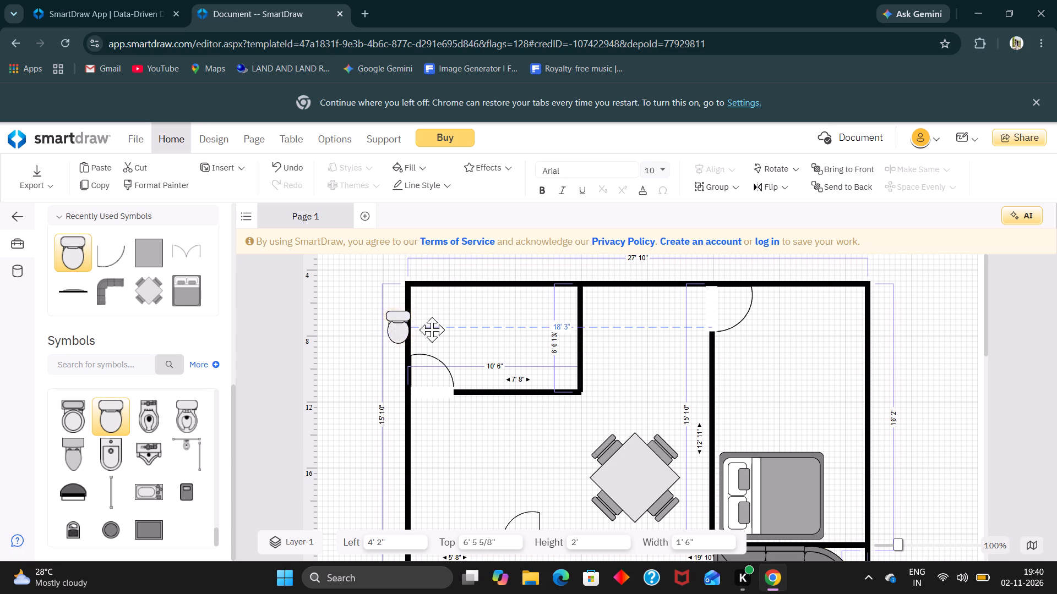
left_click_drag(432, 329, 548, 317)
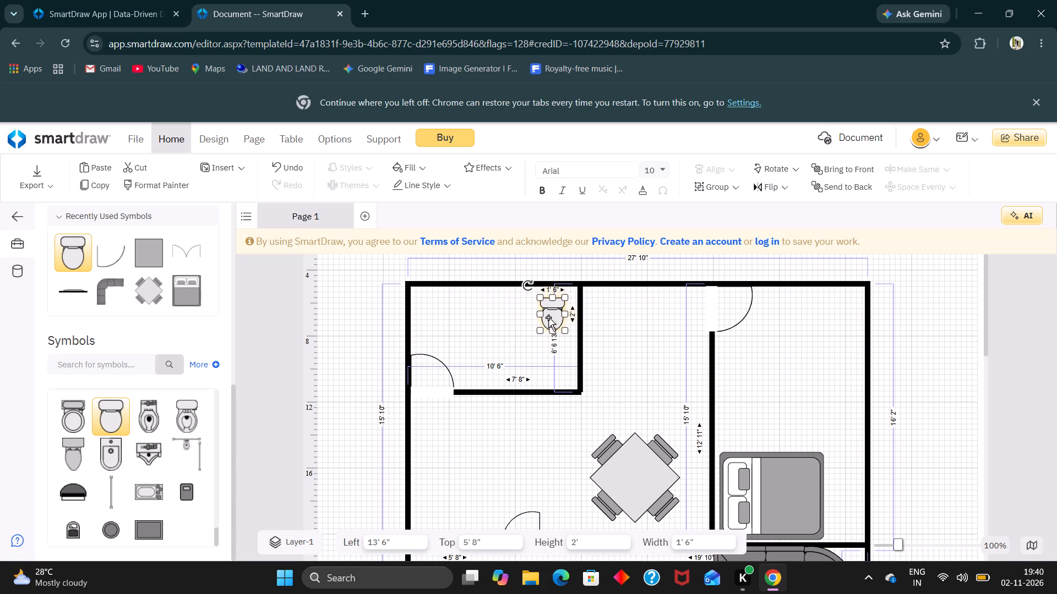
Add the plain rectangular tub, first in the Bathtubs & Showers symbols, to the small upper room, laid horizontally against the outer side wall above the door.
scroll(132, 432, "up", 1)
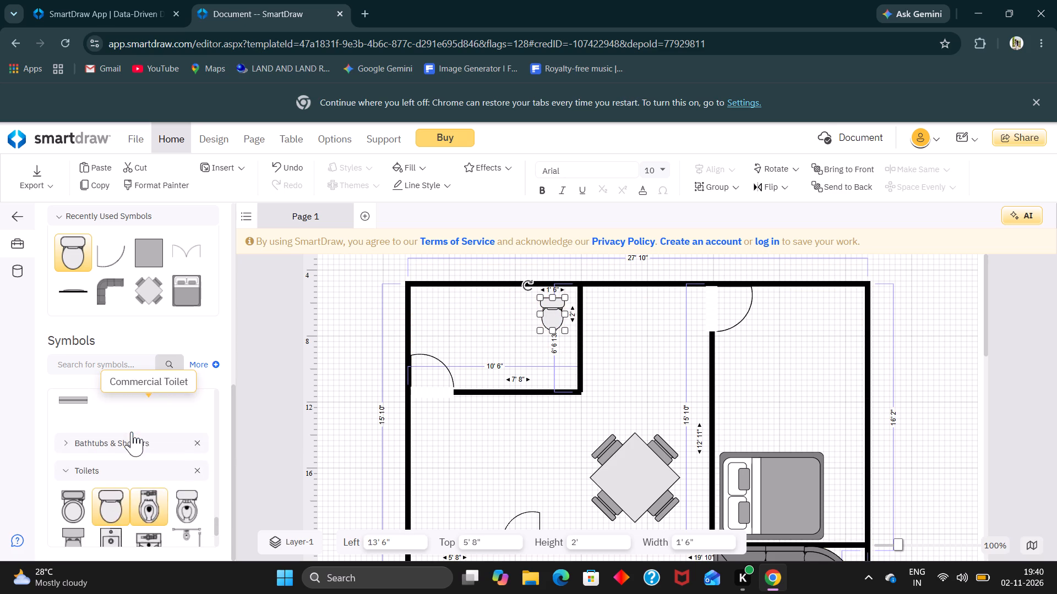
scroll(132, 432, "up", 2)
scroll(132, 432, "down", 1)
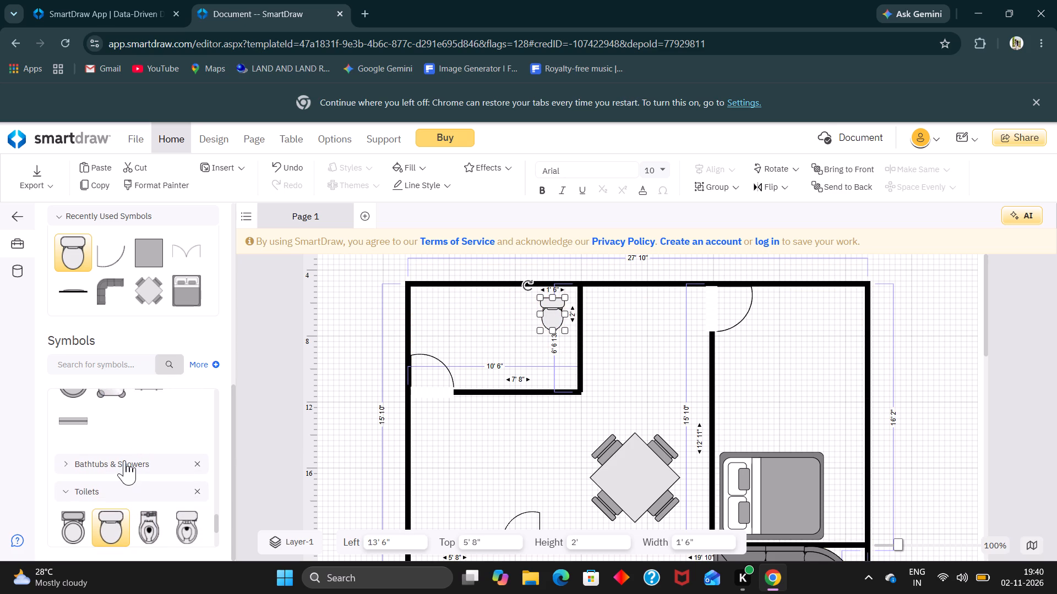
left_click(124, 460)
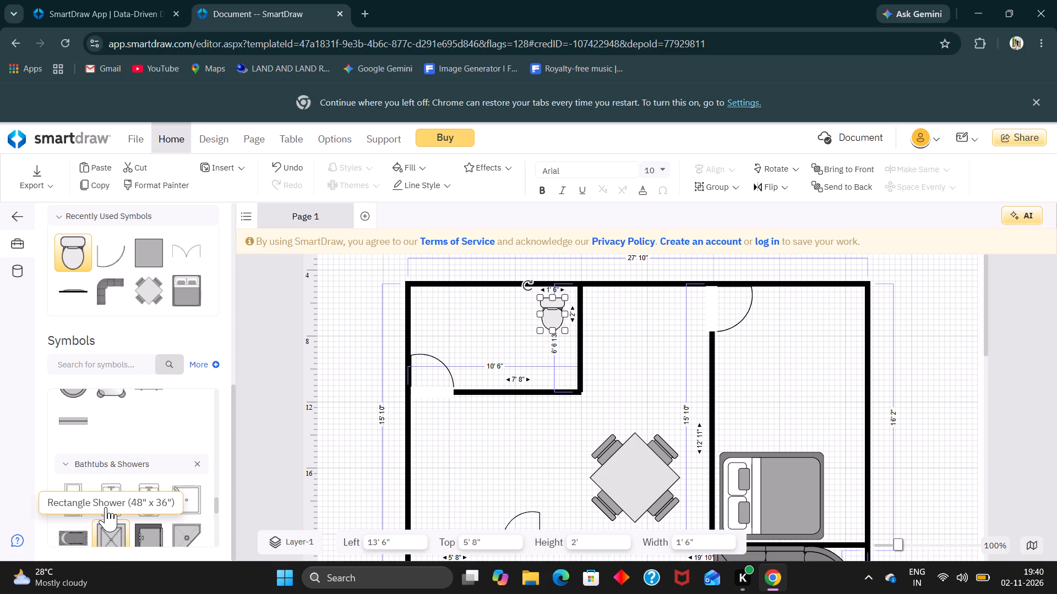
scroll(106, 507, "down", 1)
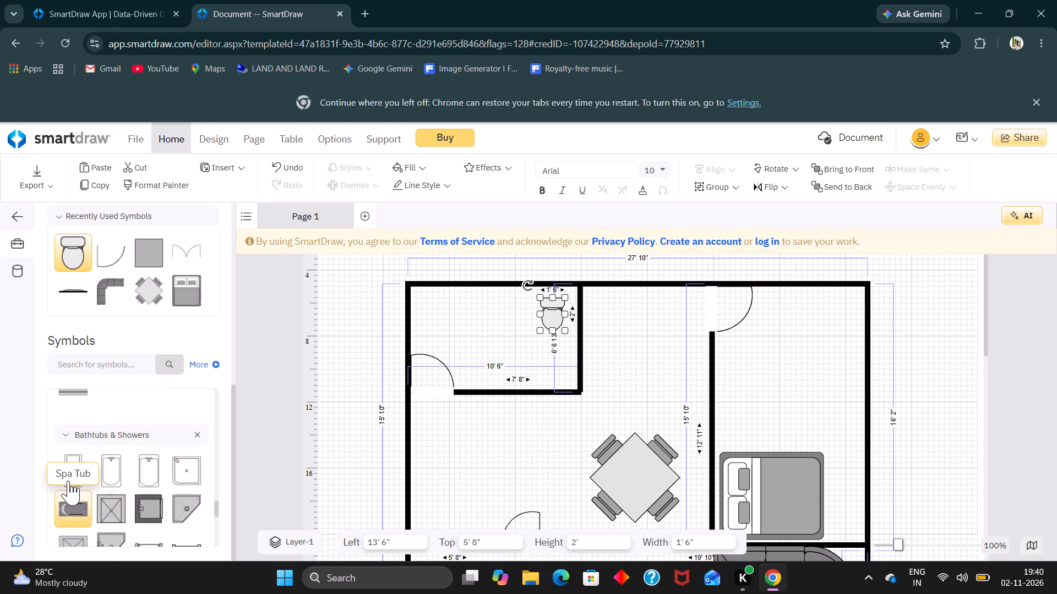
double_click(68, 481)
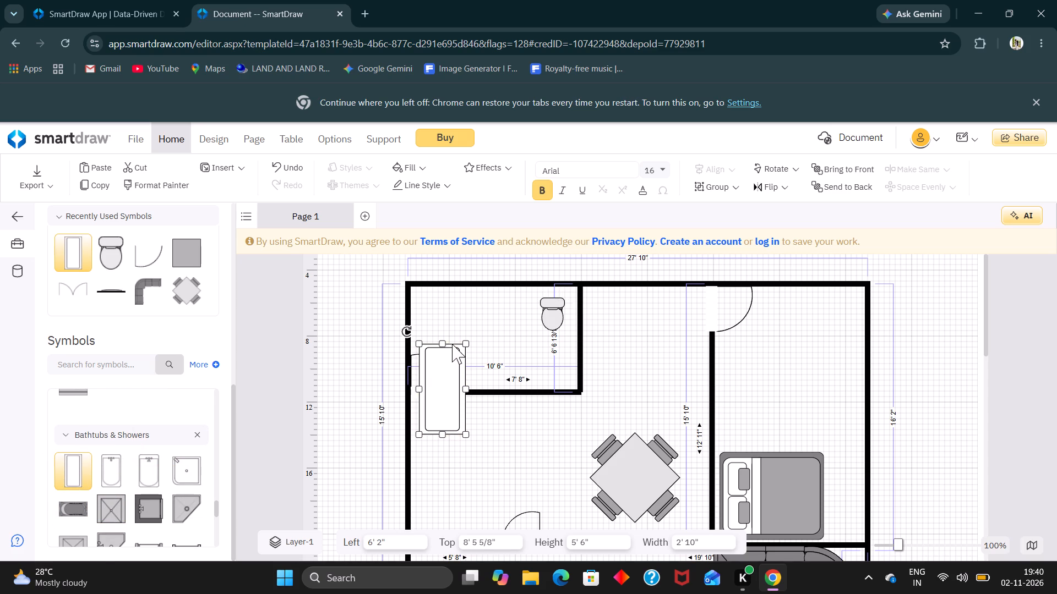
left_click_drag(405, 330, 489, 376)
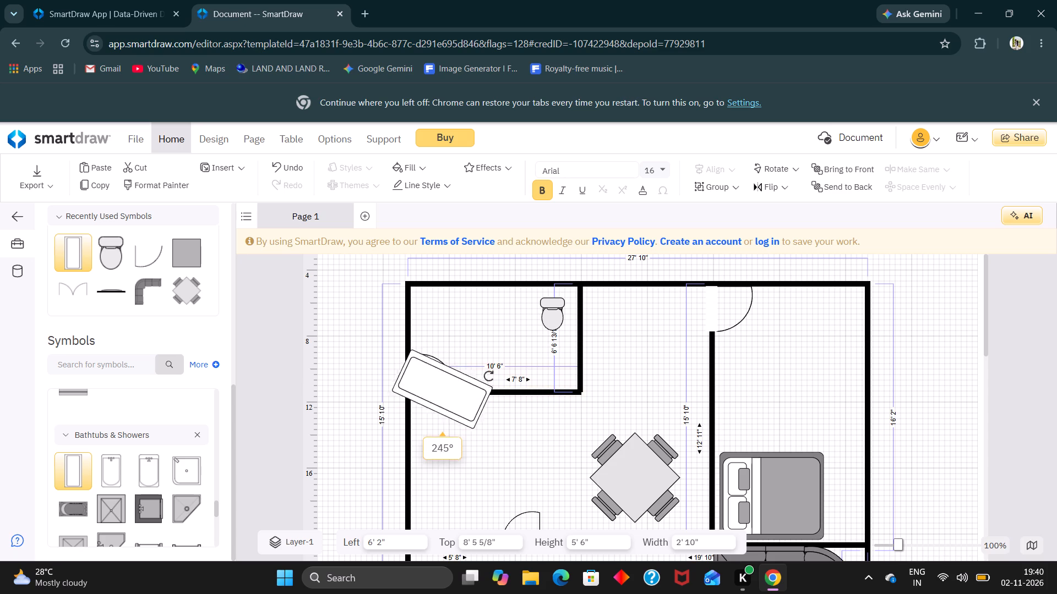
left_click_drag(489, 376, 483, 361)
left_click_drag(417, 388, 430, 317)
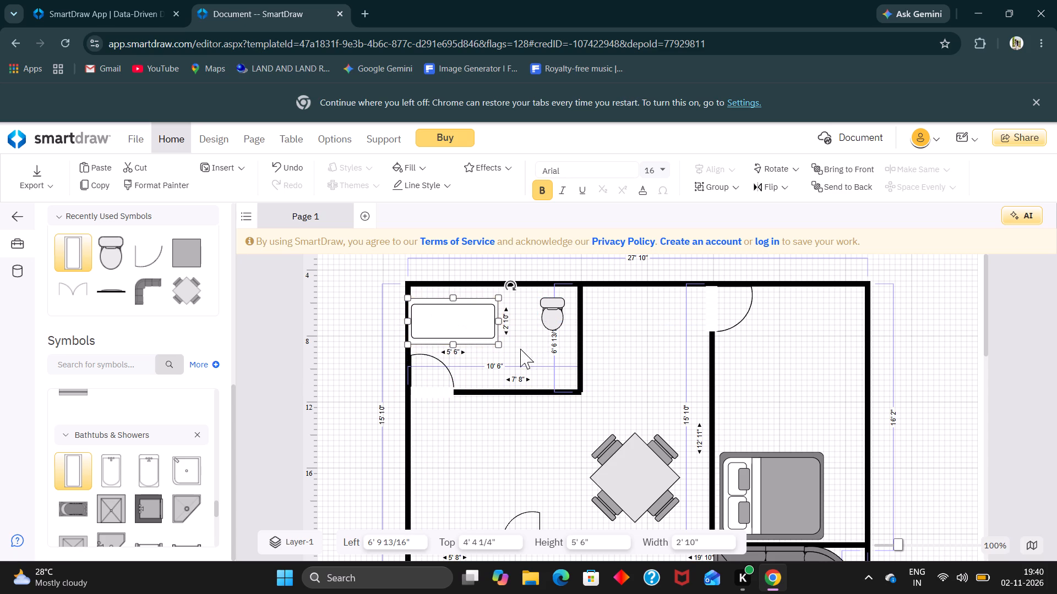
Shrink the bathtub to about 4' 10" by 2' 4" and fit it into the bathroom's upper outer corner.
left_click_drag(495, 342, 480, 331)
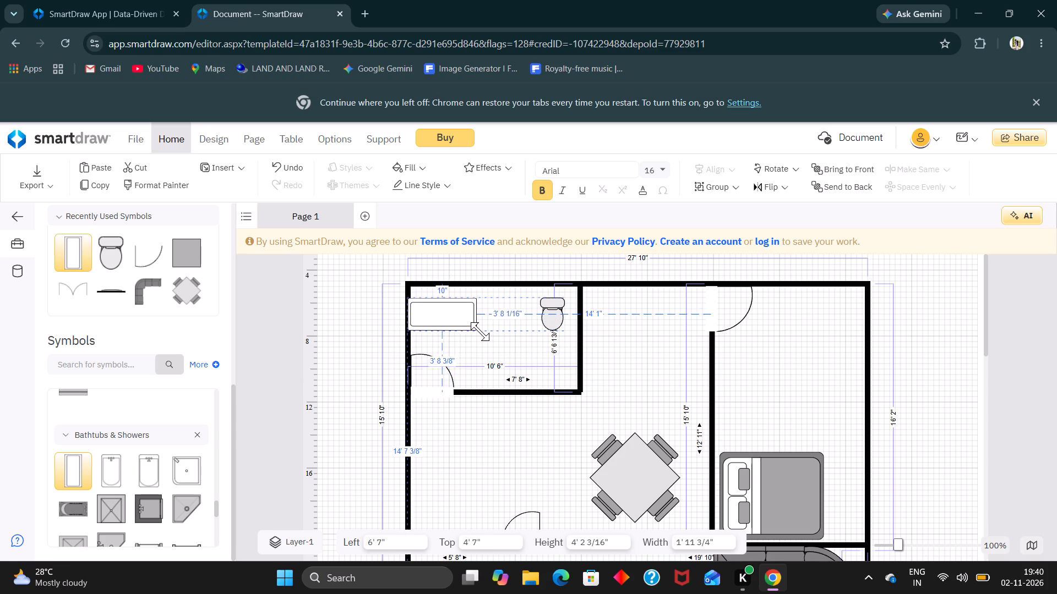
left_click_drag(480, 331, 486, 335)
left_click_drag(450, 321, 452, 316)
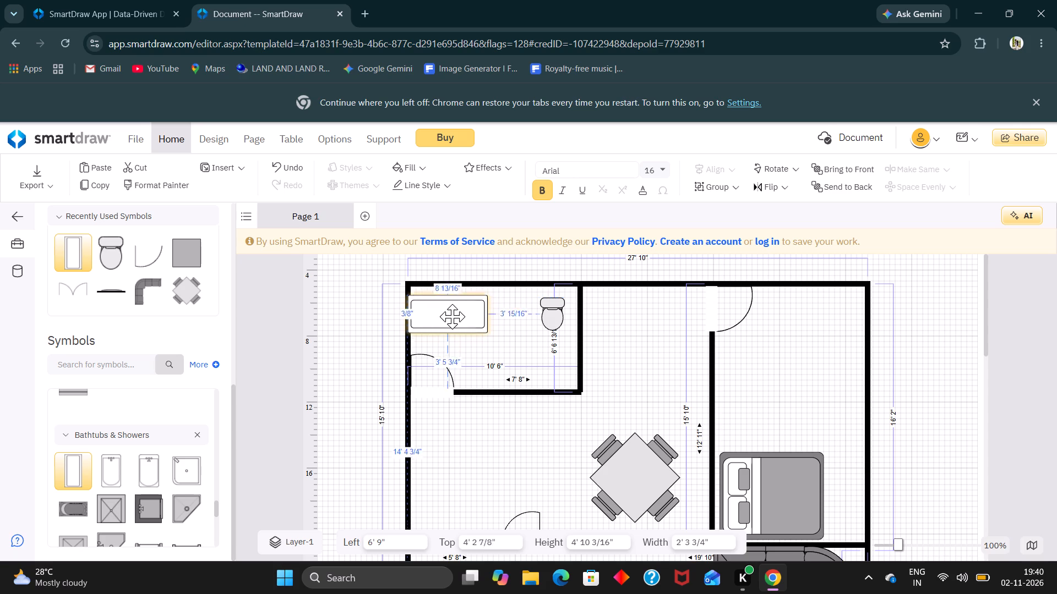
left_click_drag(452, 316, 454, 310)
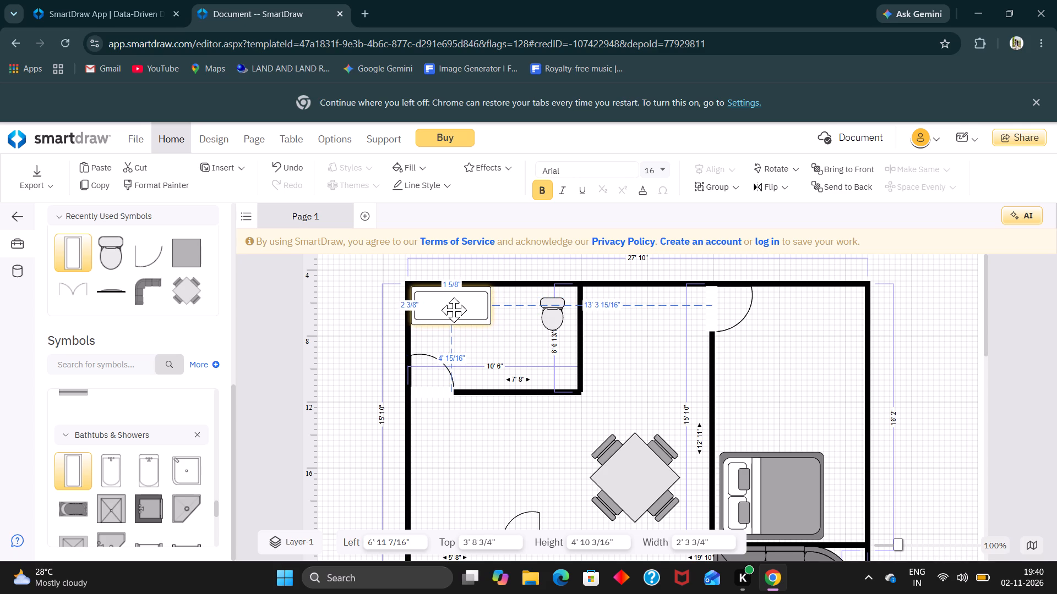
Nudge the bathtub tight into the bathroom's upper outer corner at Left 6' 9", Top 3' 9".
left_click_drag(454, 310, 451, 310)
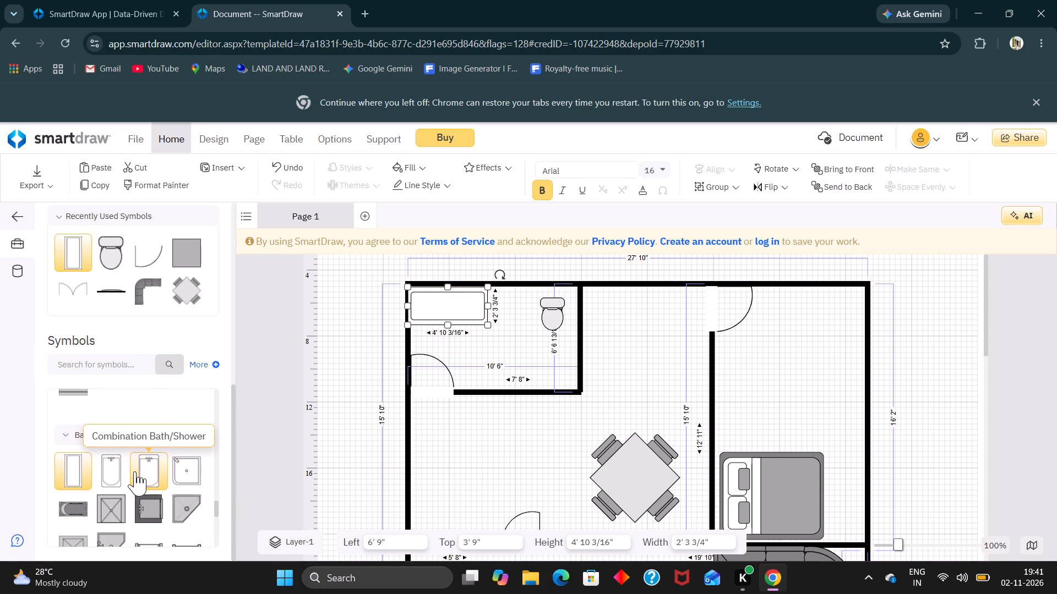
Add two Shower Head - 3 symbols from the Bathtubs & Showers symbols to the plan.
scroll(135, 471, "down", 4)
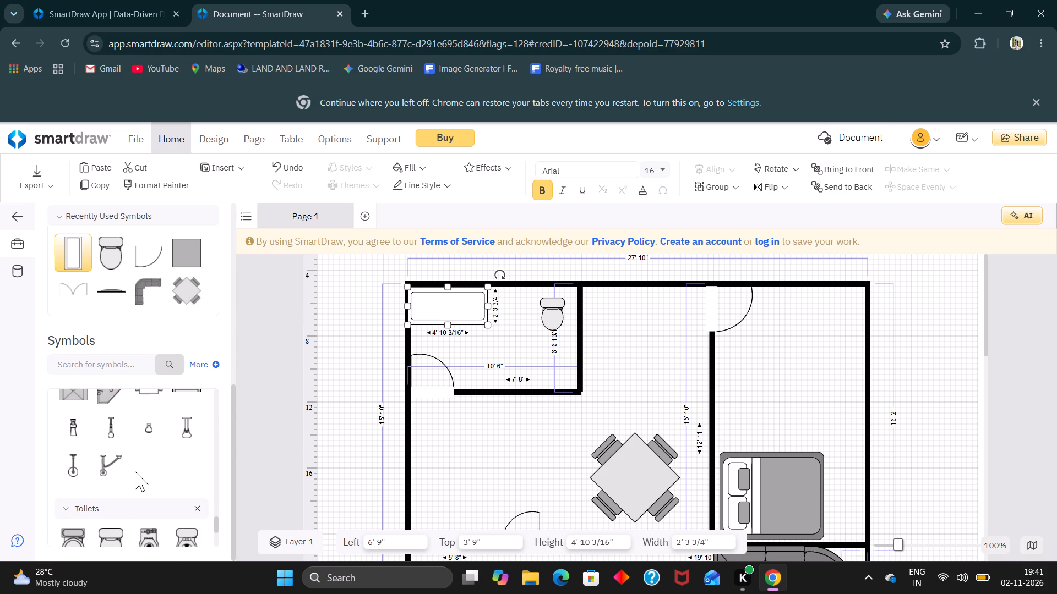
scroll(135, 471, "down", 1)
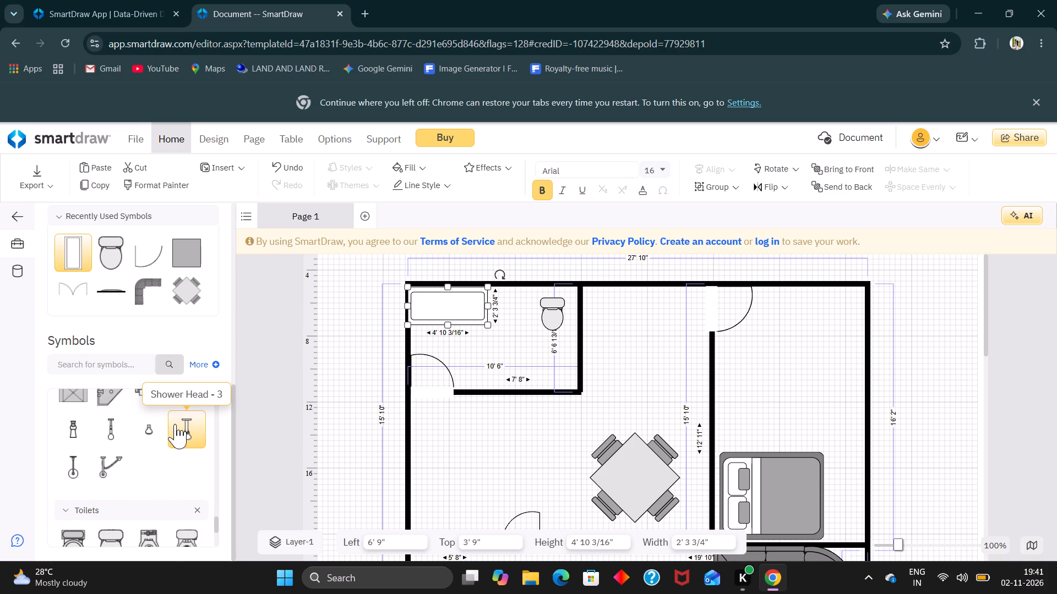
double_click(175, 424)
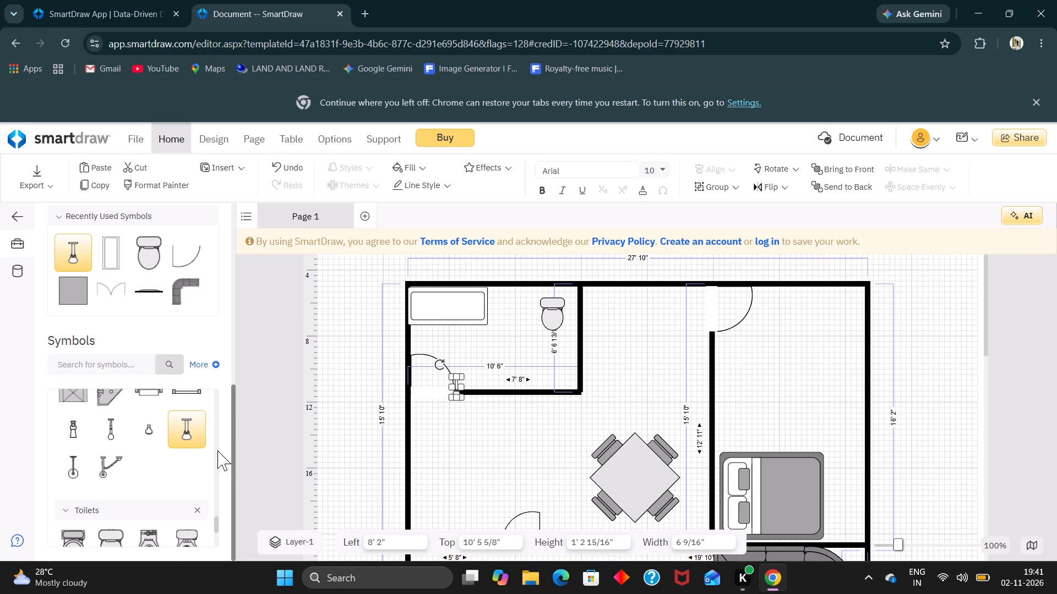
double_click(183, 427)
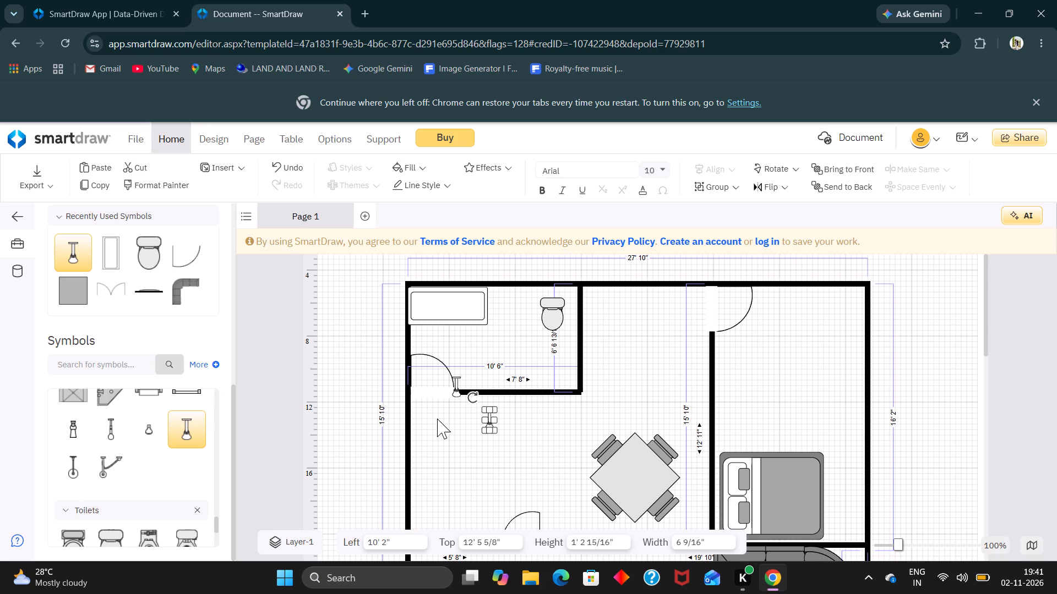
Place the first shower head against the bathroom's upper wall, between the bathtub and the toilet.
left_click_drag(457, 383, 514, 327)
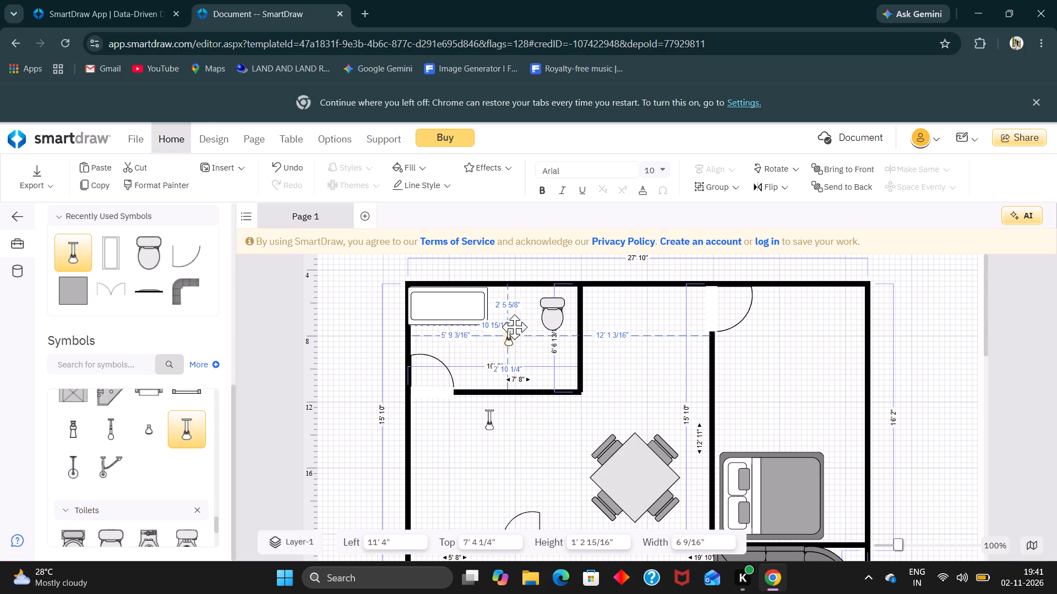
left_click_drag(514, 327, 506, 300)
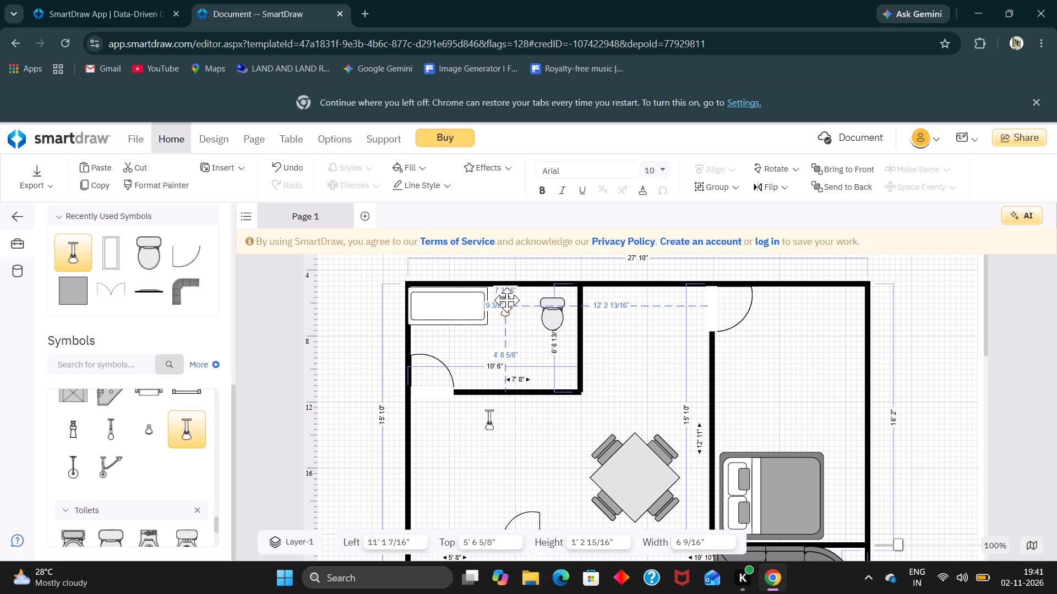
left_click_drag(506, 300, 515, 298)
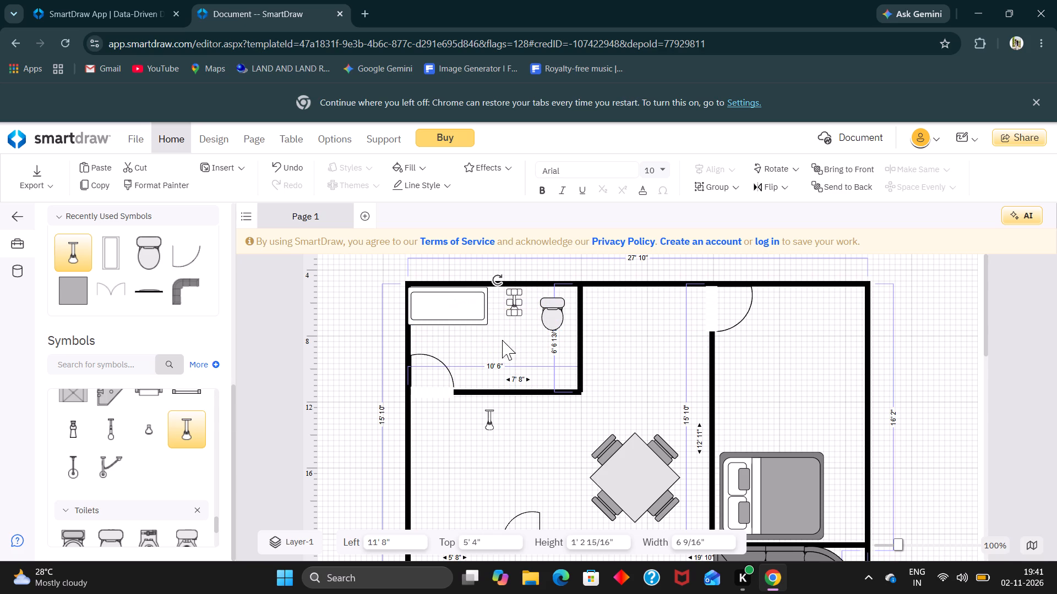
left_click_drag(513, 307, 512, 301)
left_click(330, 380)
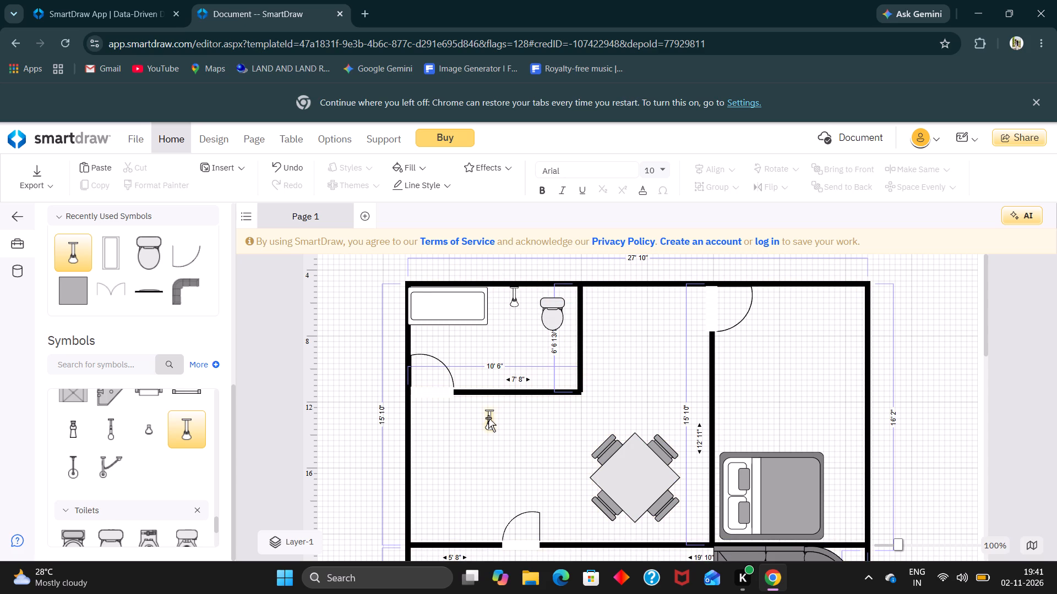
Turn the second shower head 180° and set it against the bathroom's lower wall, opposite the first one.
left_click_drag(488, 418, 508, 366)
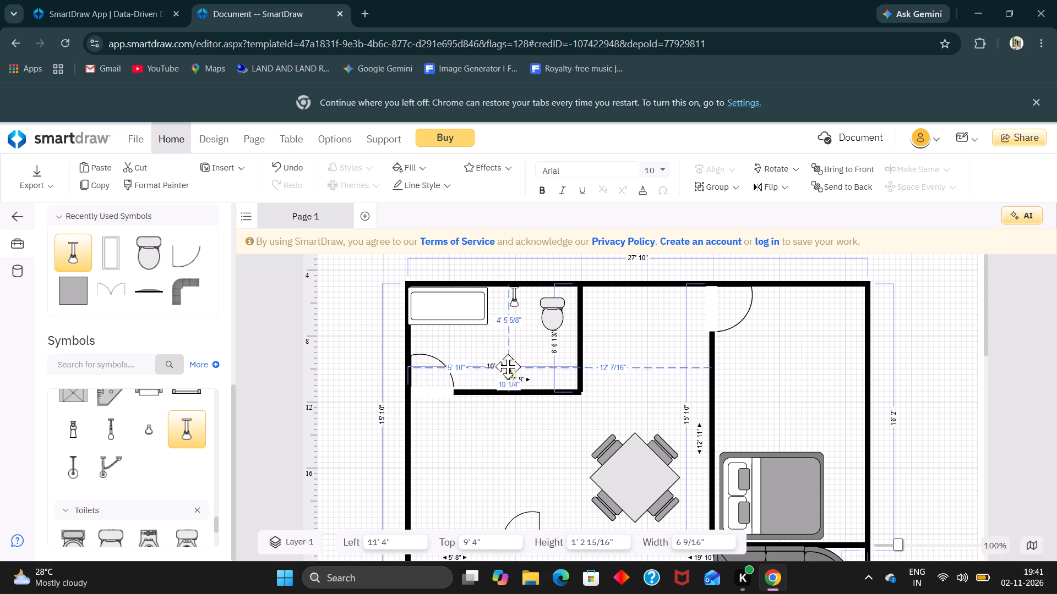
left_click_drag(508, 366, 502, 363)
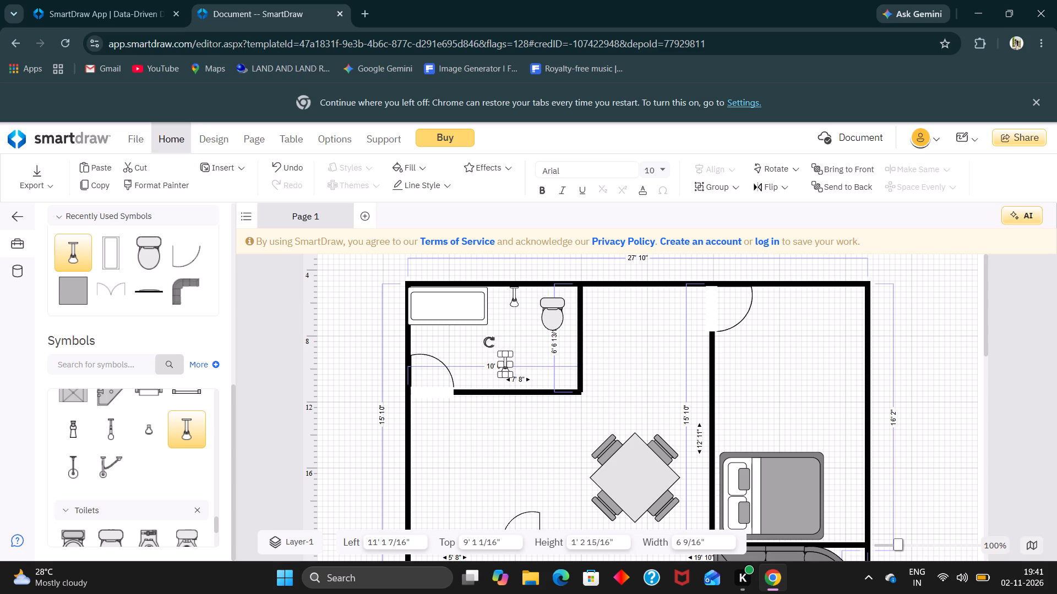
left_click_drag(490, 343, 522, 388)
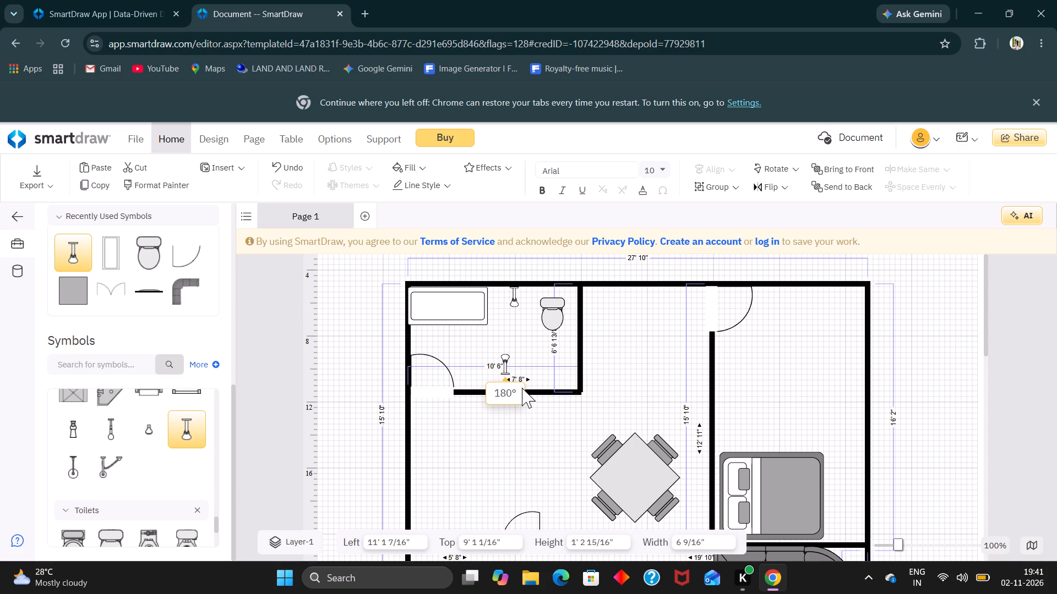
left_click_drag(522, 388, 520, 387)
left_click_drag(520, 387, 520, 388)
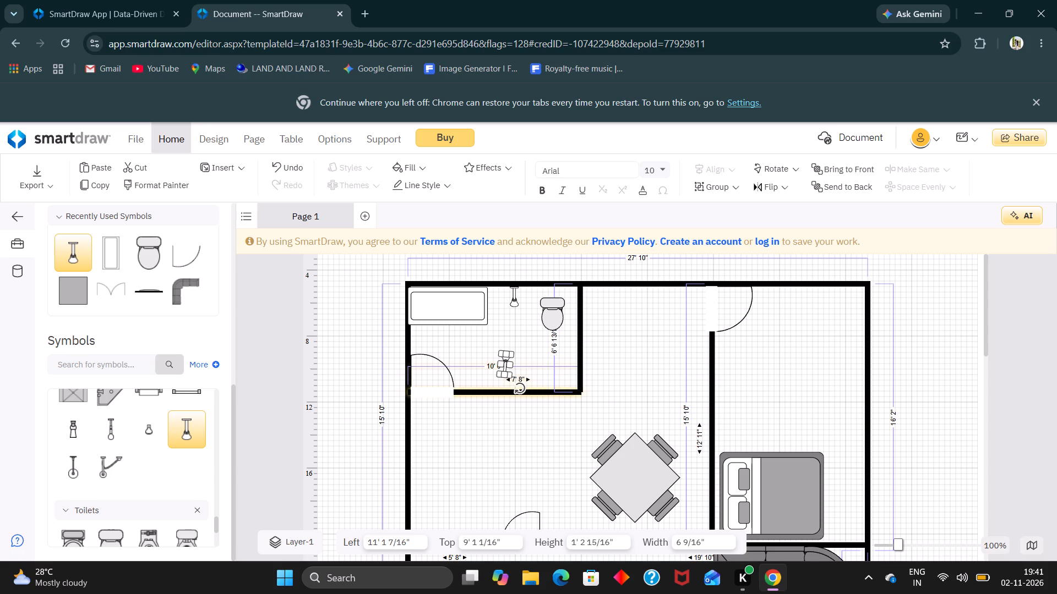
left_click(520, 391)
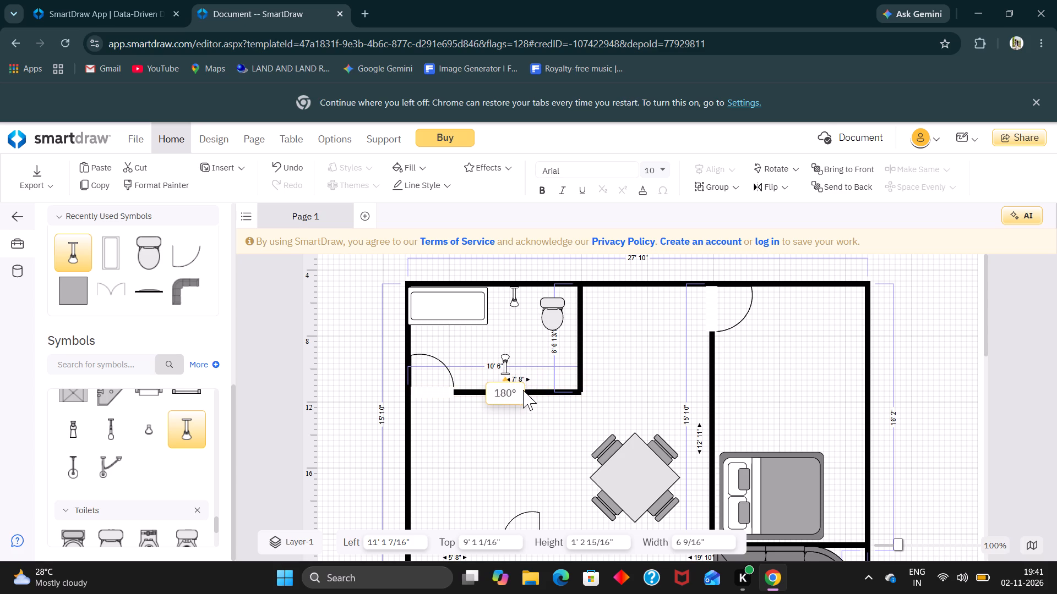
left_click_drag(505, 362, 521, 371)
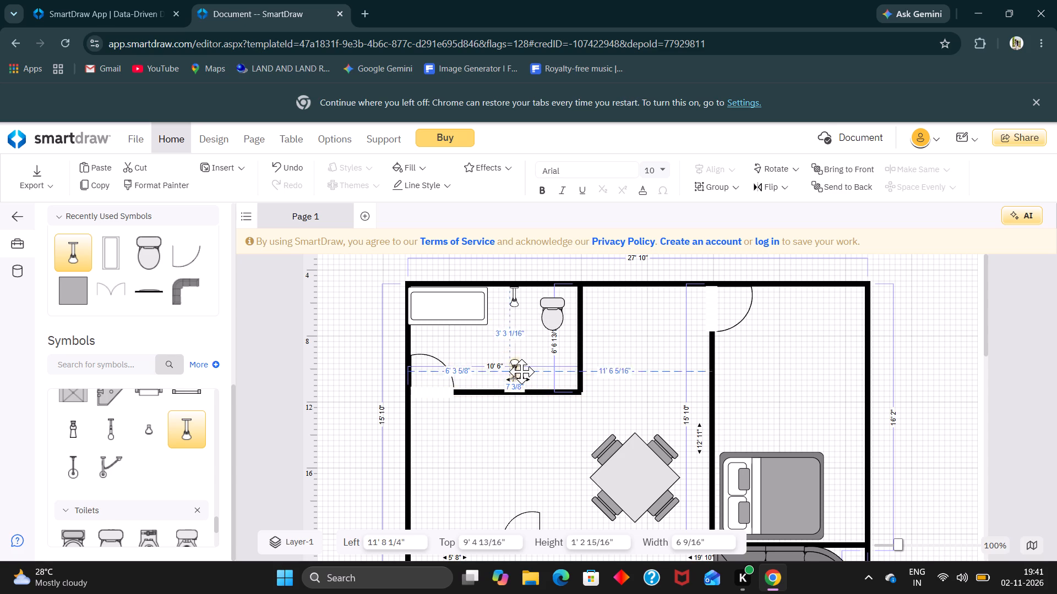
left_click_drag(521, 371, 516, 377)
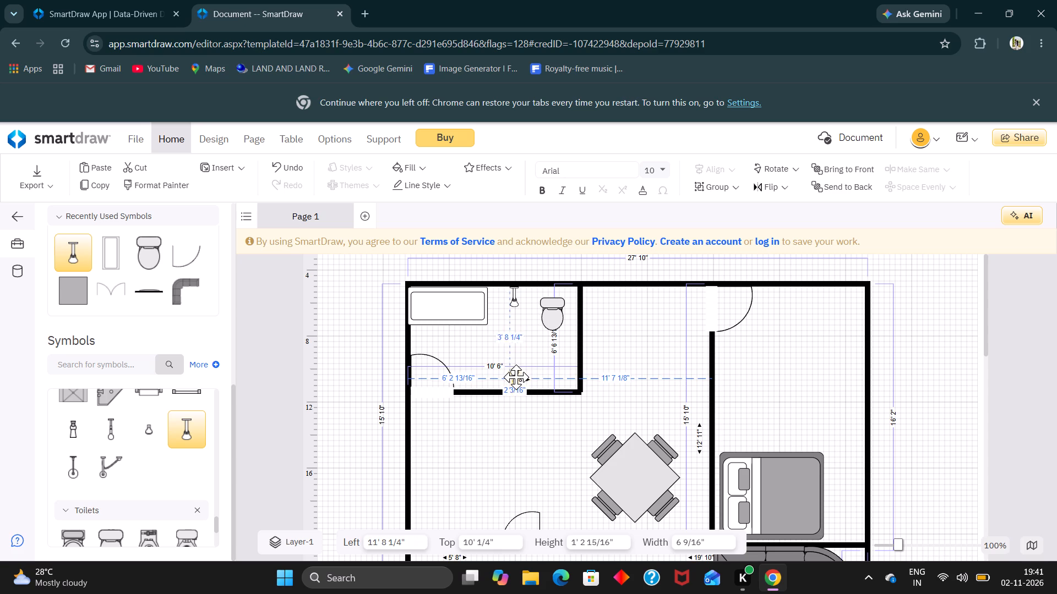
left_click_drag(516, 377, 519, 377)
left_click(489, 471)
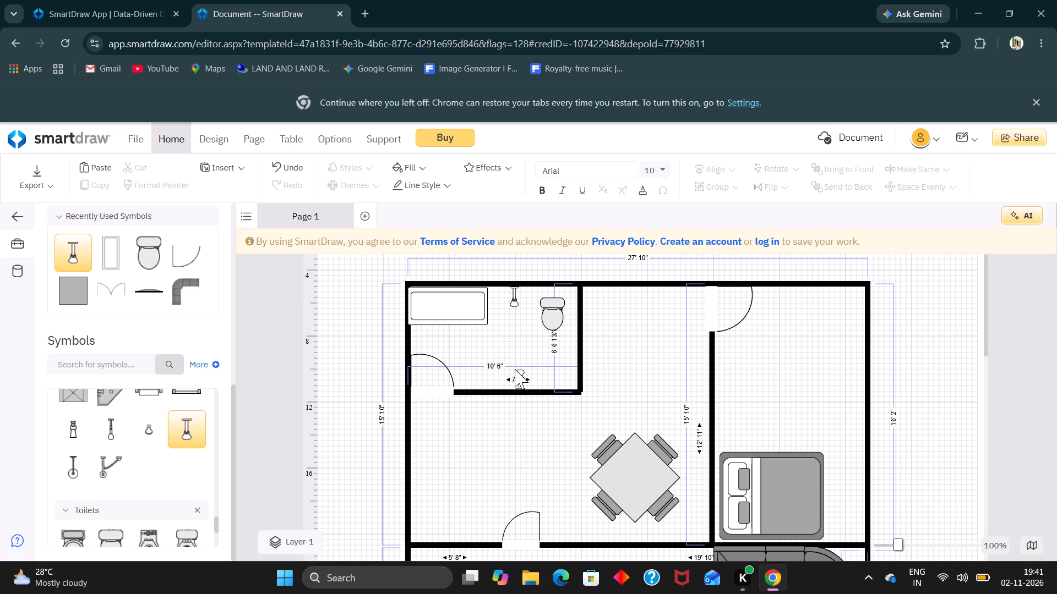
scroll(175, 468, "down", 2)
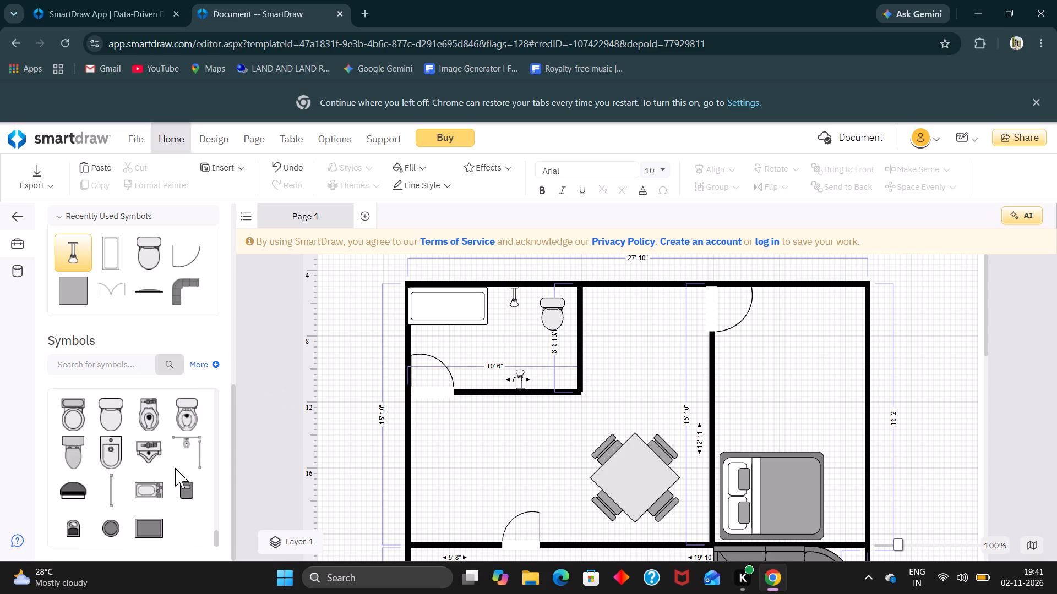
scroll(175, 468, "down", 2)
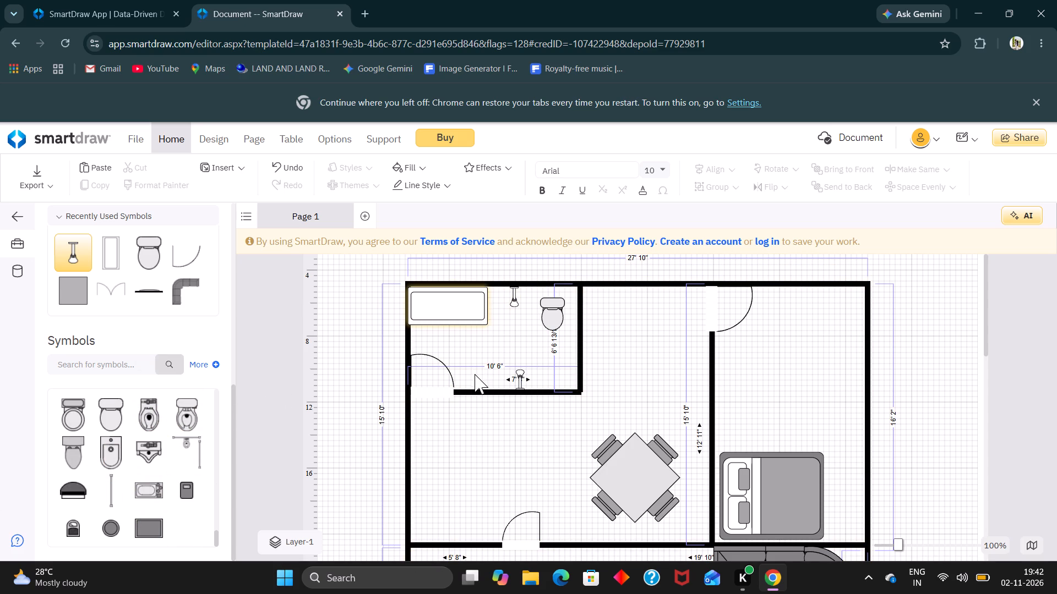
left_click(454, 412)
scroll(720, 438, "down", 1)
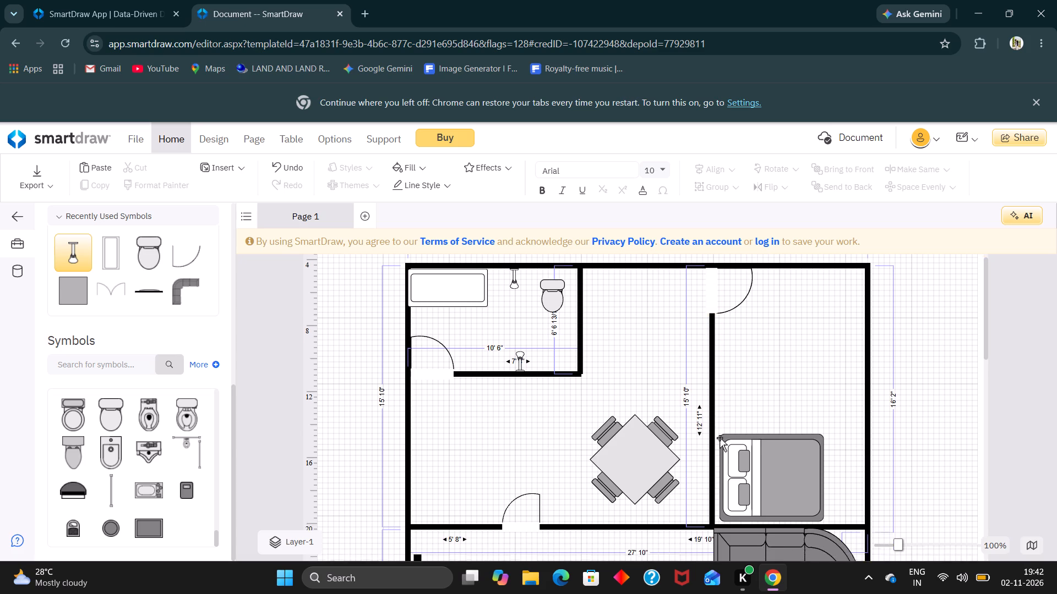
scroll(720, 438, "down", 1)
Search the symbols for "wardrobe" and add the Wardrobe from the Bedroom (Elevation) group to the plan.
left_click(78, 365)
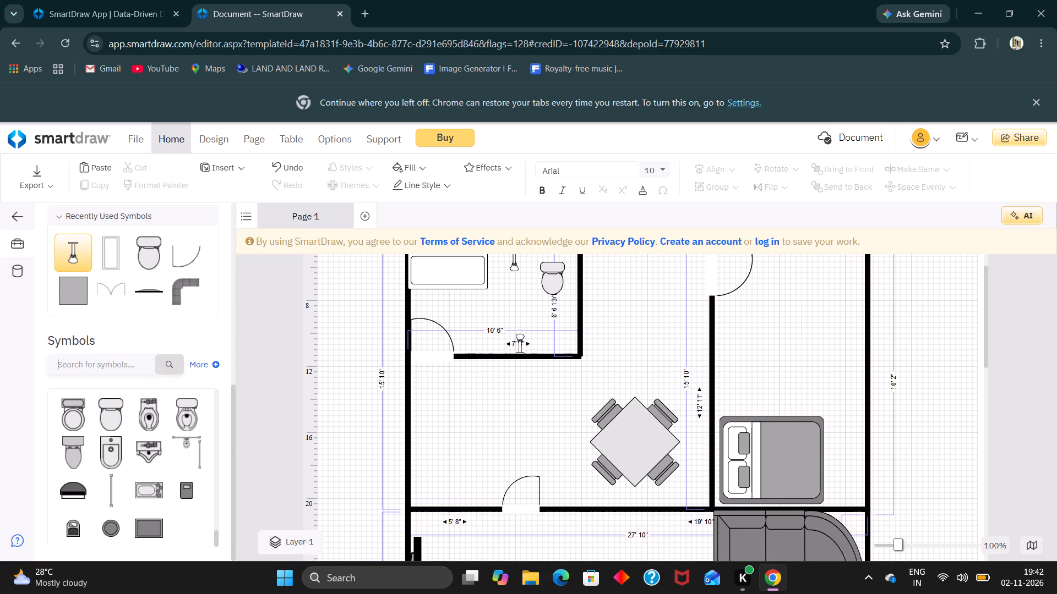
type("wardrobe")
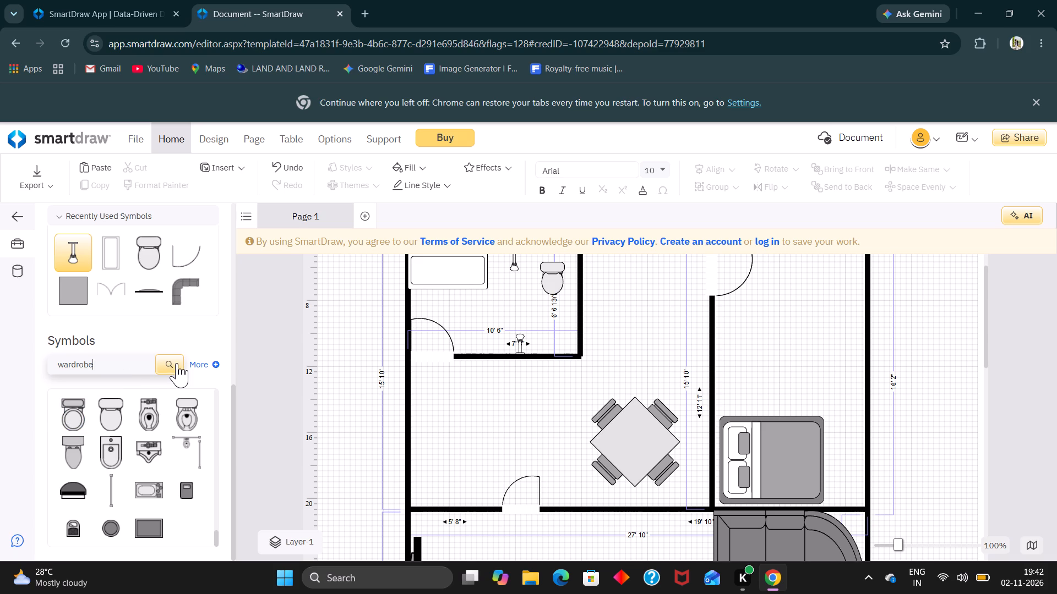
scroll(172, 406, "up", 7)
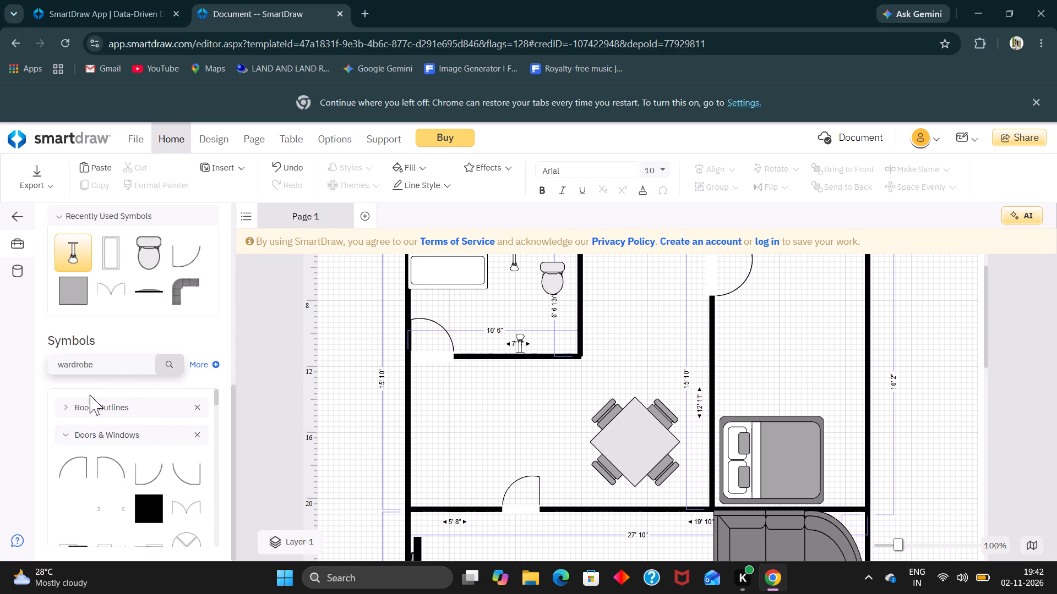
left_click(63, 406)
scroll(159, 472, "up", 1)
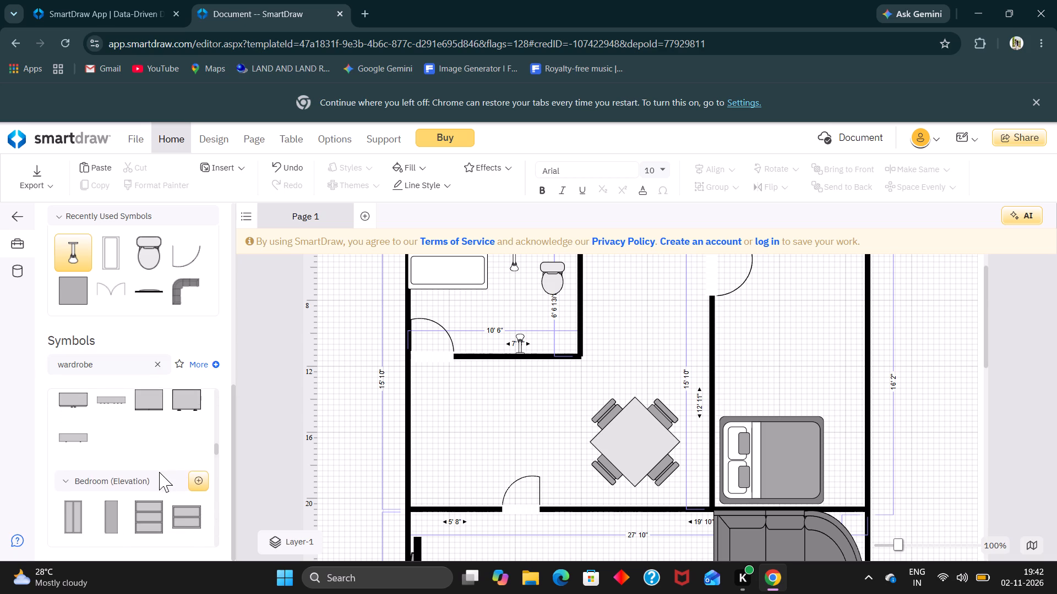
scroll(159, 472, "up", 1)
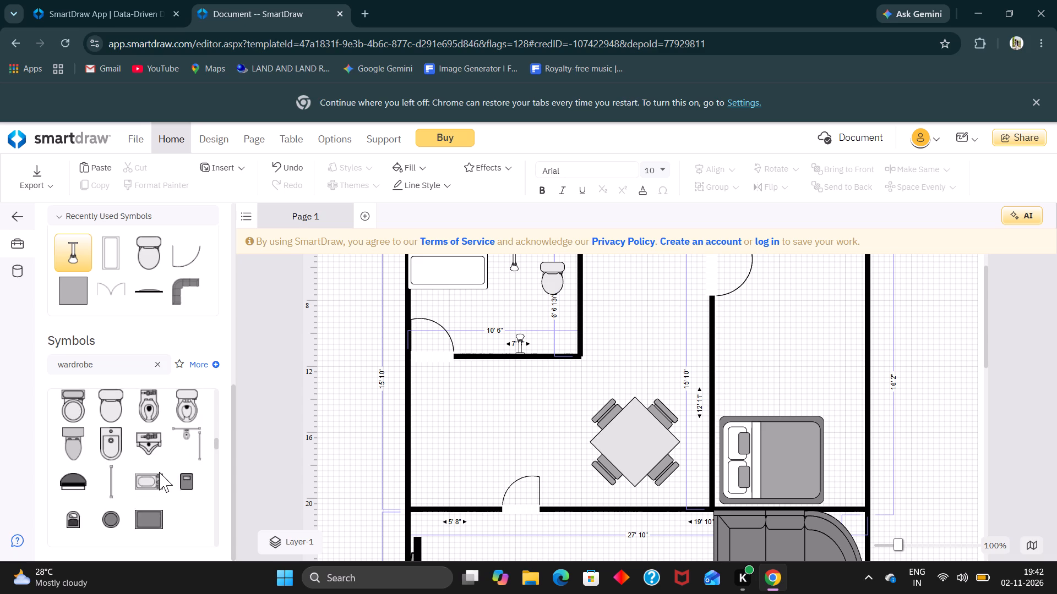
scroll(159, 472, "down", 1)
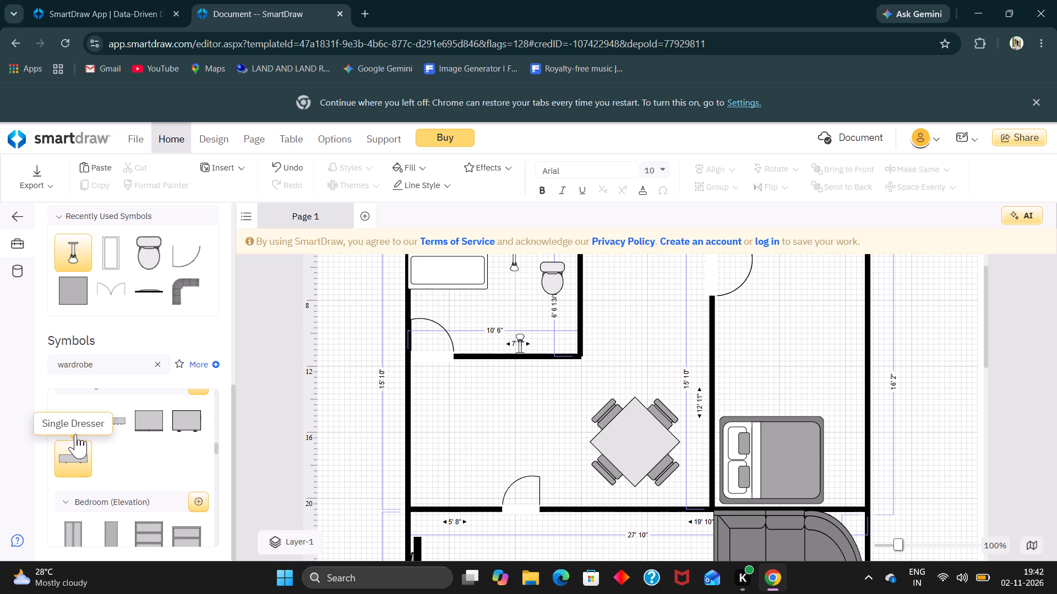
scroll(88, 414, "down", 1)
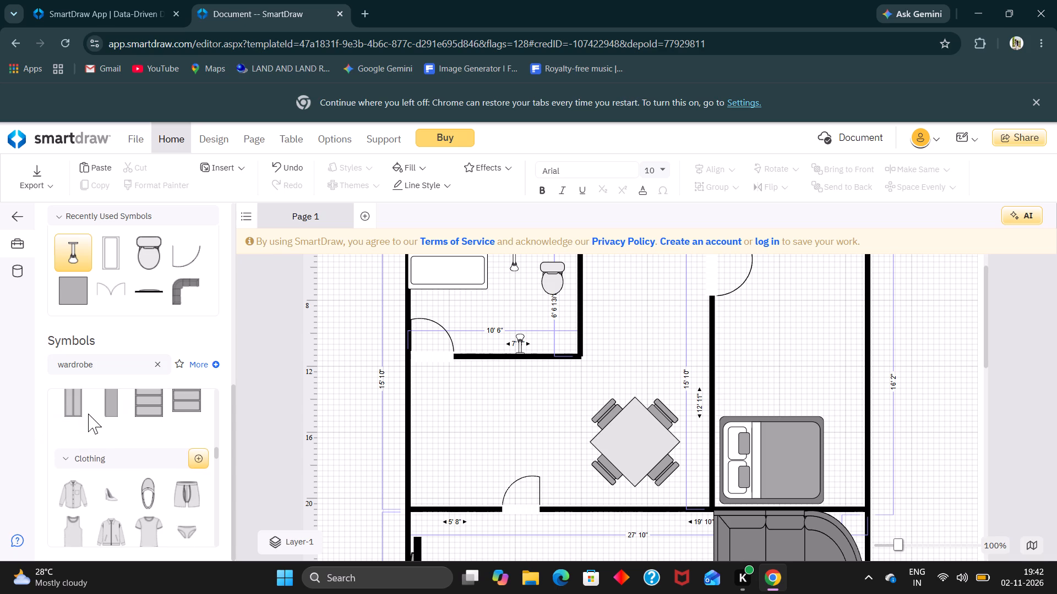
scroll(88, 414, "down", 1)
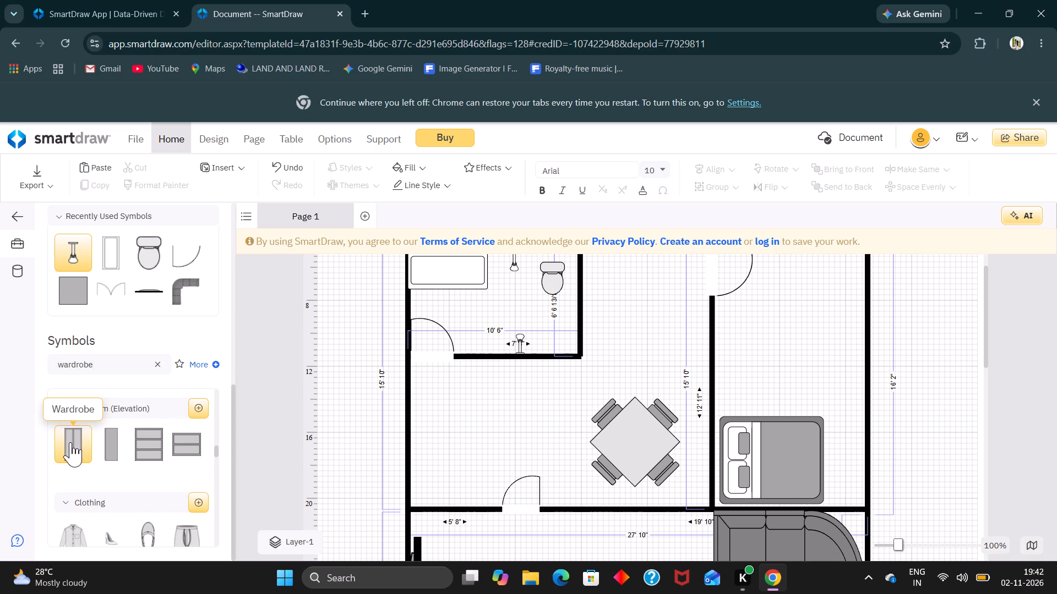
double_click(70, 442)
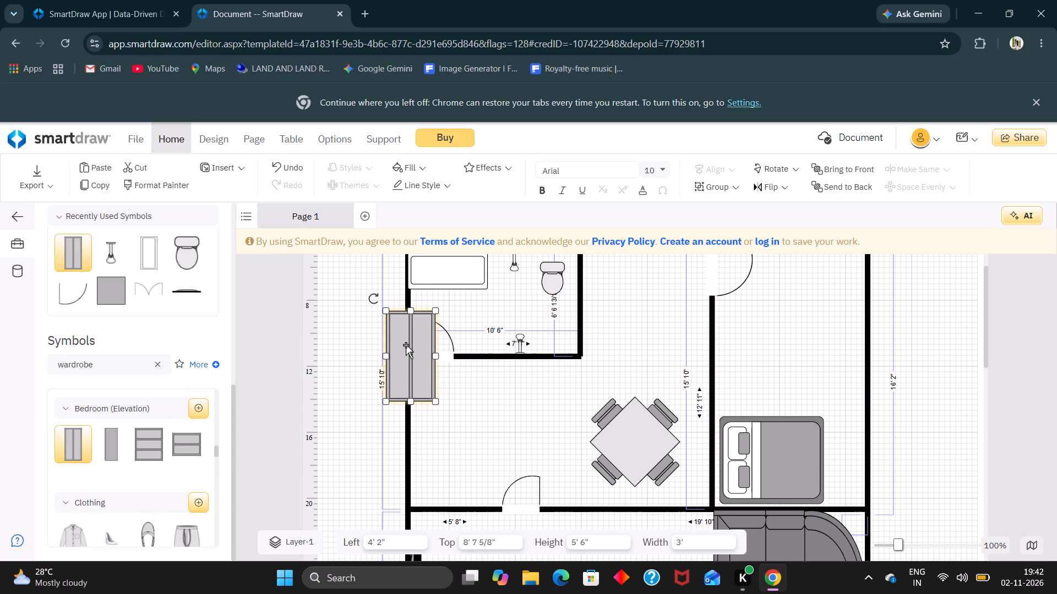
Move the wardrobe into the bedroom above the bed, about Left 29' 4", Top 6' 10", and rotate it a quarter turn to lie horizontally.
left_click_drag(406, 345, 928, 317)
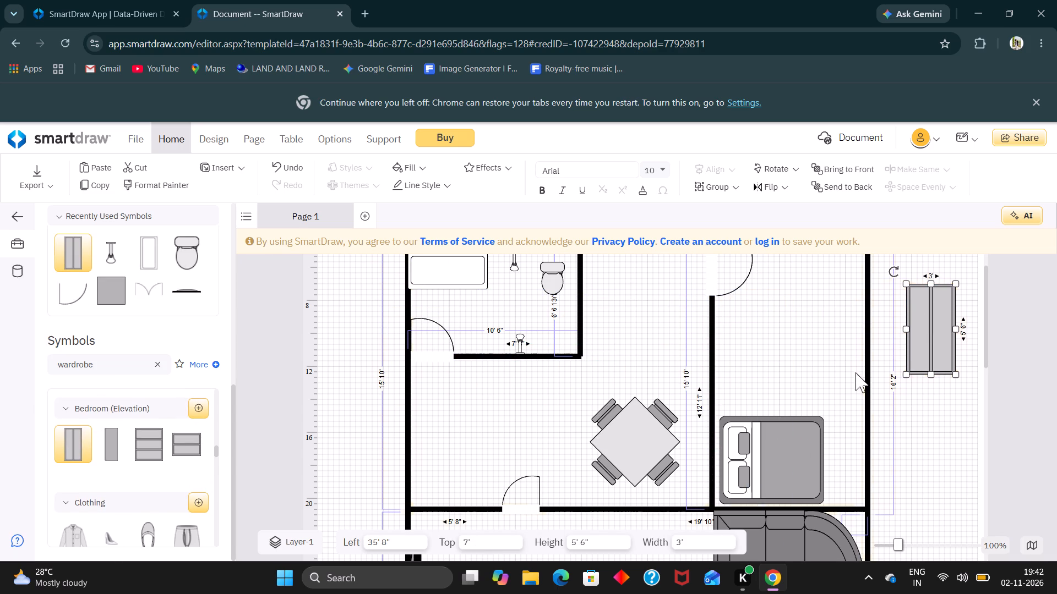
scroll(831, 375, "up", 1)
left_click_drag(945, 333, 840, 329)
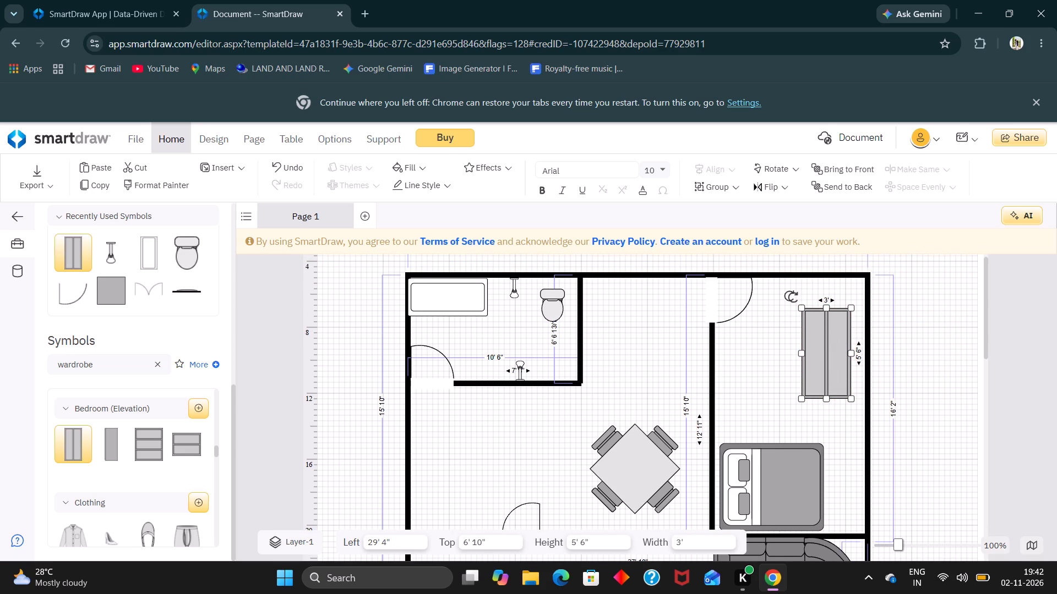
left_click_drag(789, 296, 886, 307)
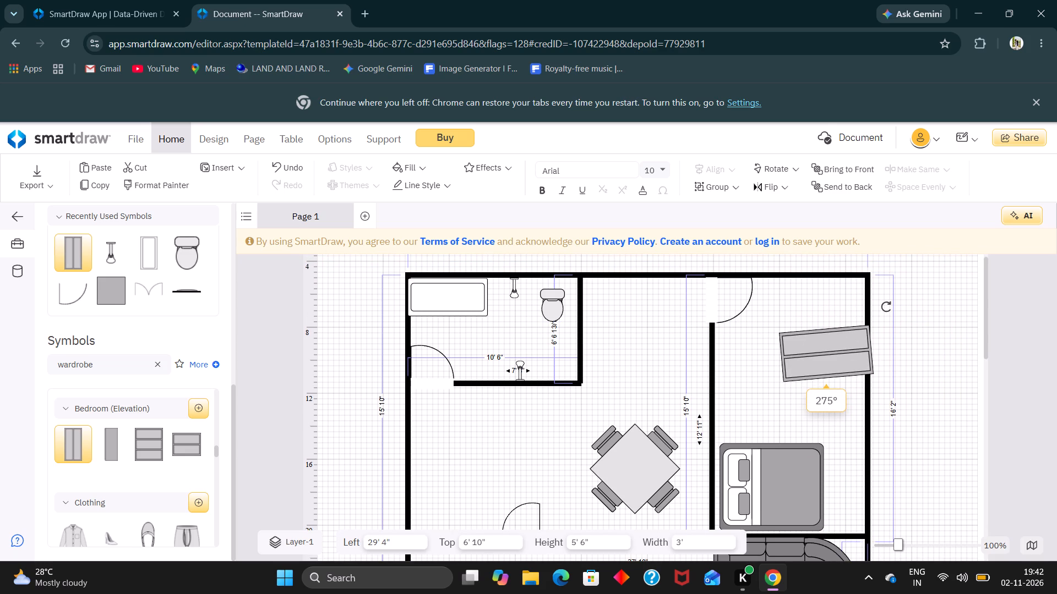
left_click_drag(886, 307, 892, 312)
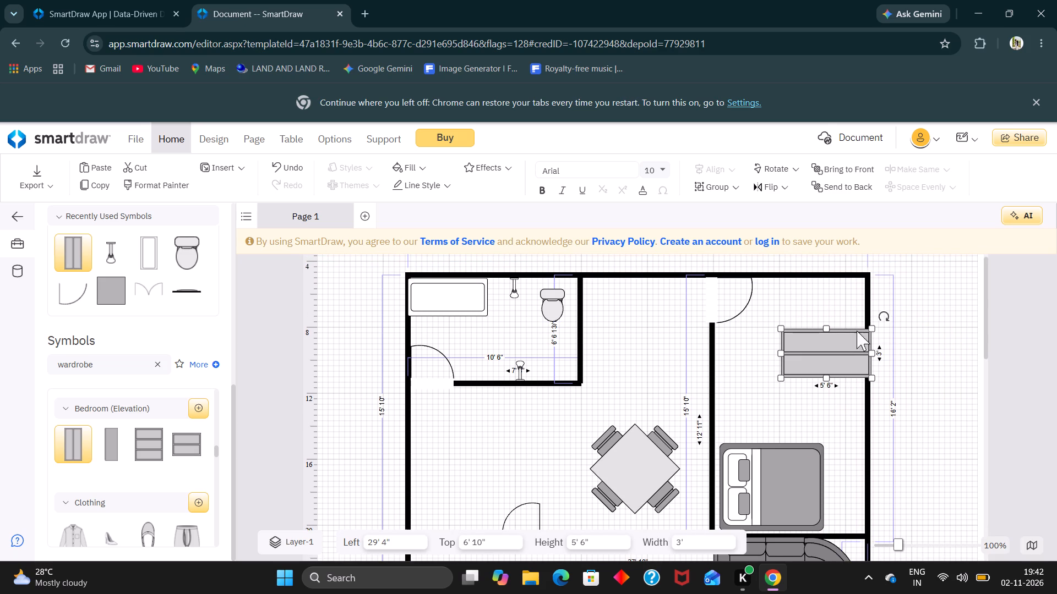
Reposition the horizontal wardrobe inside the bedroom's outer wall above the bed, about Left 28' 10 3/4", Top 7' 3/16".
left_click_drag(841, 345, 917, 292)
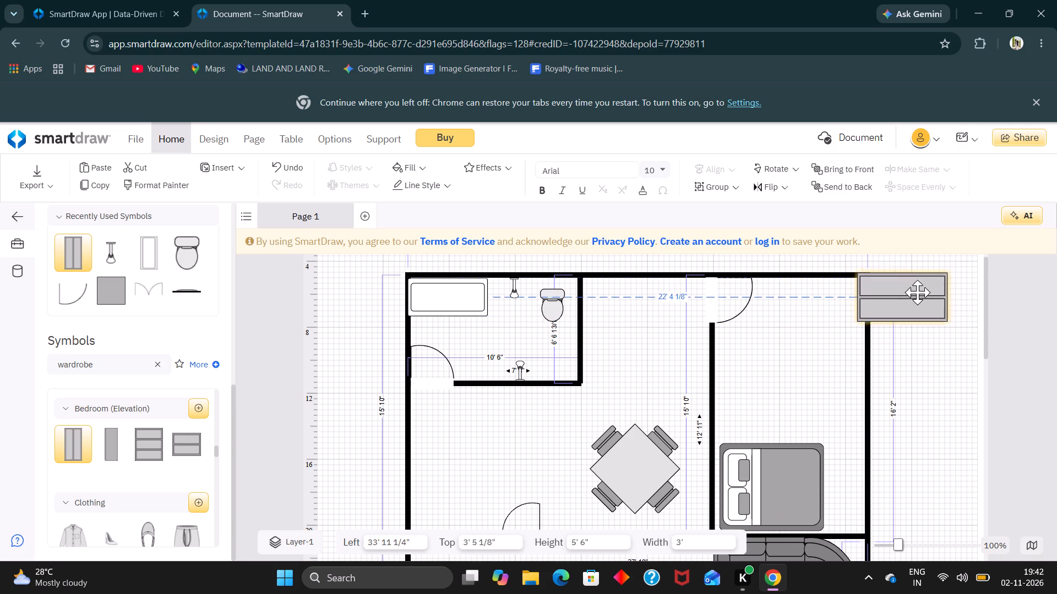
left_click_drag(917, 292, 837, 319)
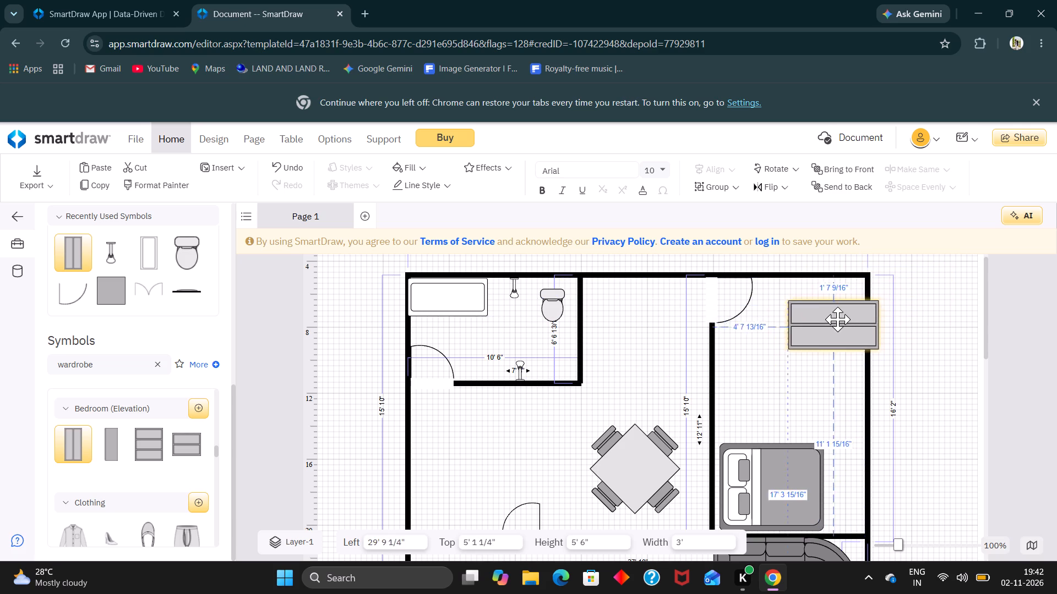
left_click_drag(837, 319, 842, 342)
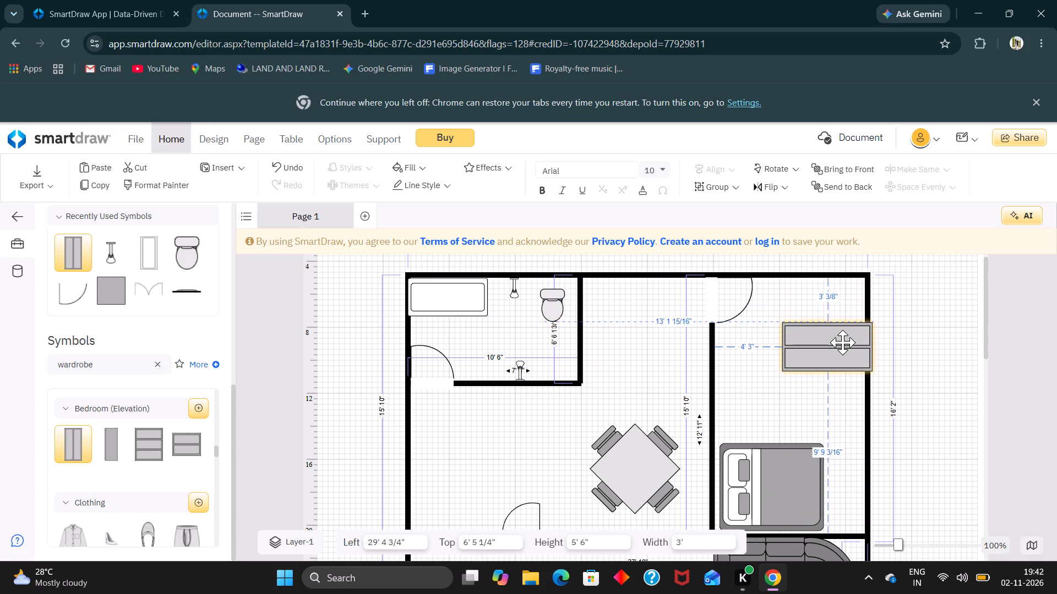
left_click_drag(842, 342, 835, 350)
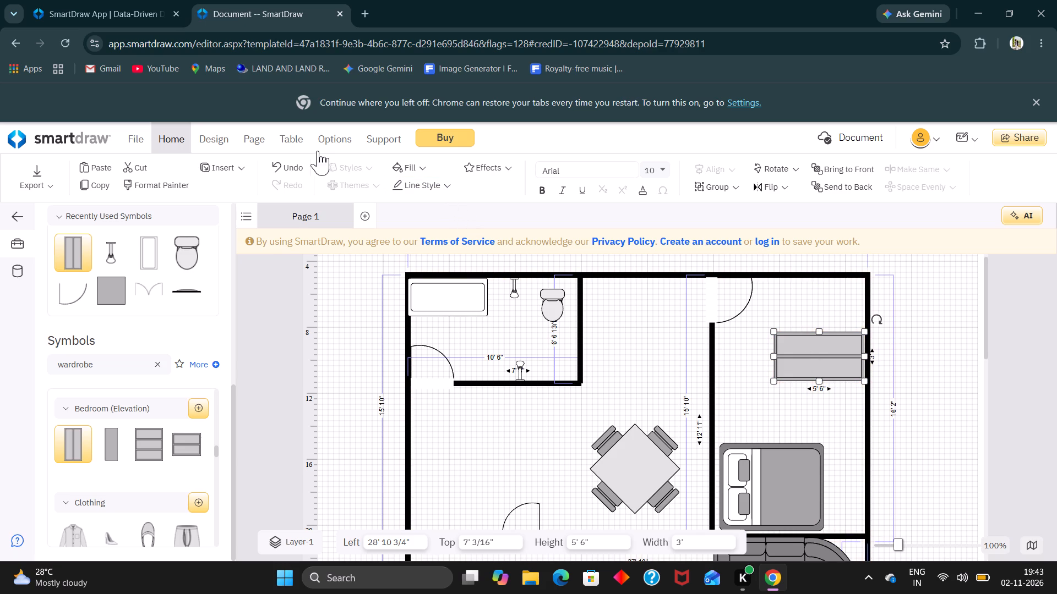
Undo the wardrobe's moves, rotation and insertion, removing it from the floor plan.
left_click(282, 161)
left_click(282, 161)
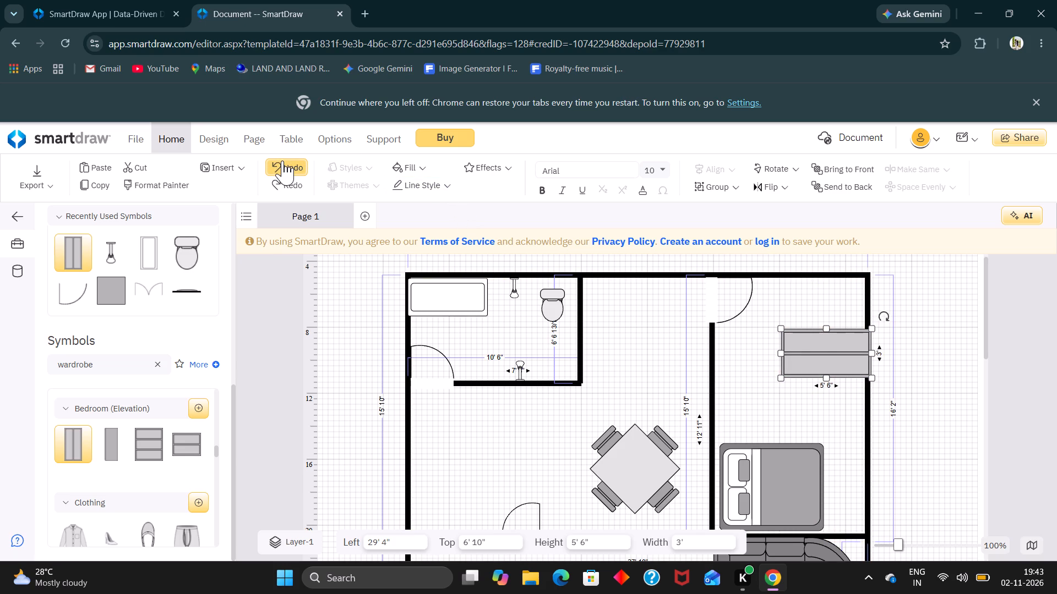
left_click(282, 161)
left_click(282, 161)
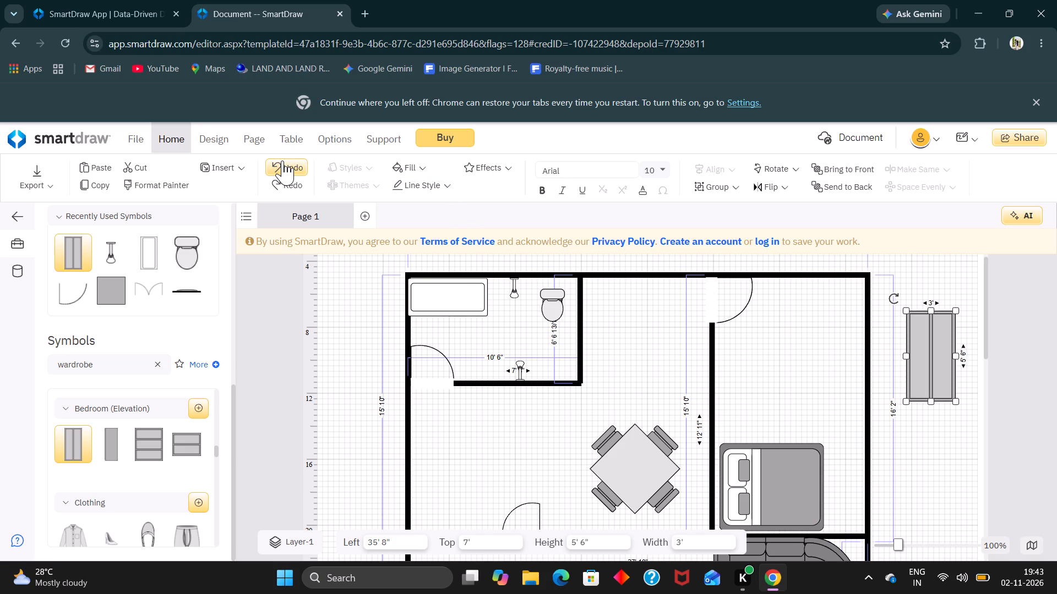
left_click(282, 161)
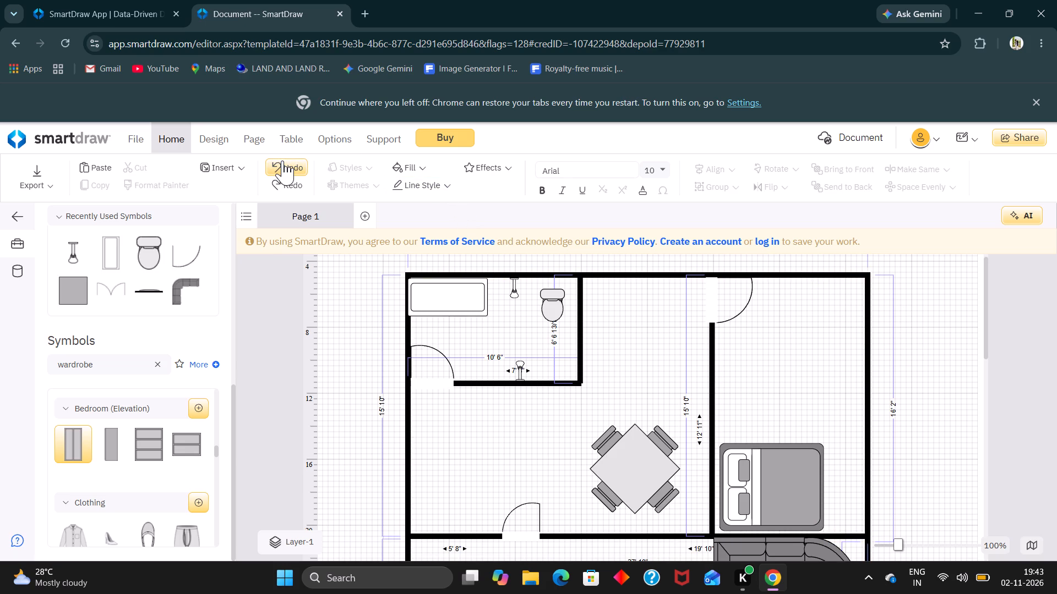
Look through the remaining "wardrobe" symbol search results for a more suitable wardrobe symbol.
scroll(178, 422, "down", 1)
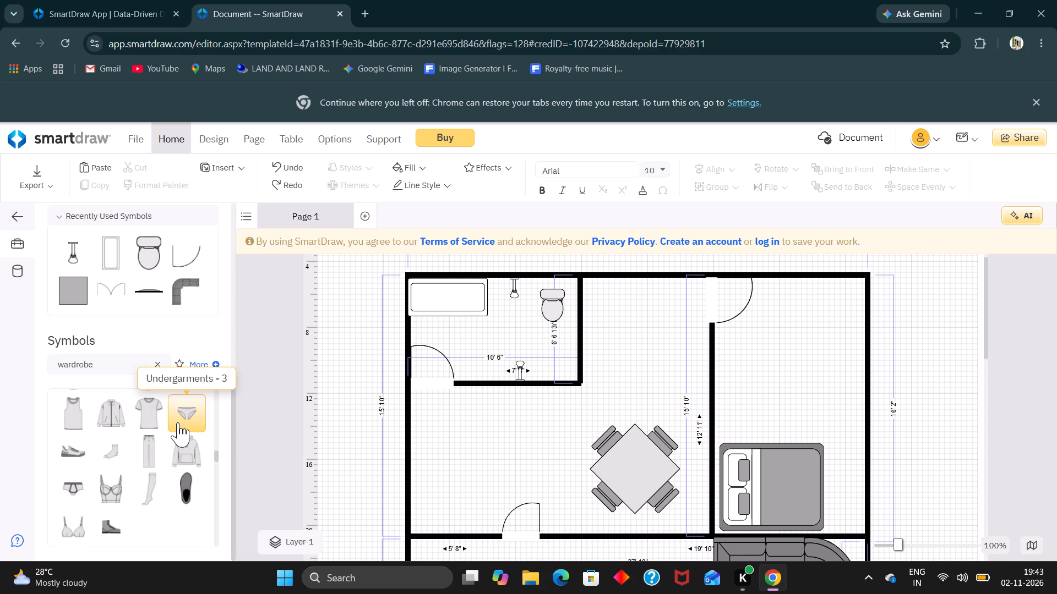
scroll(178, 422, "down", 3)
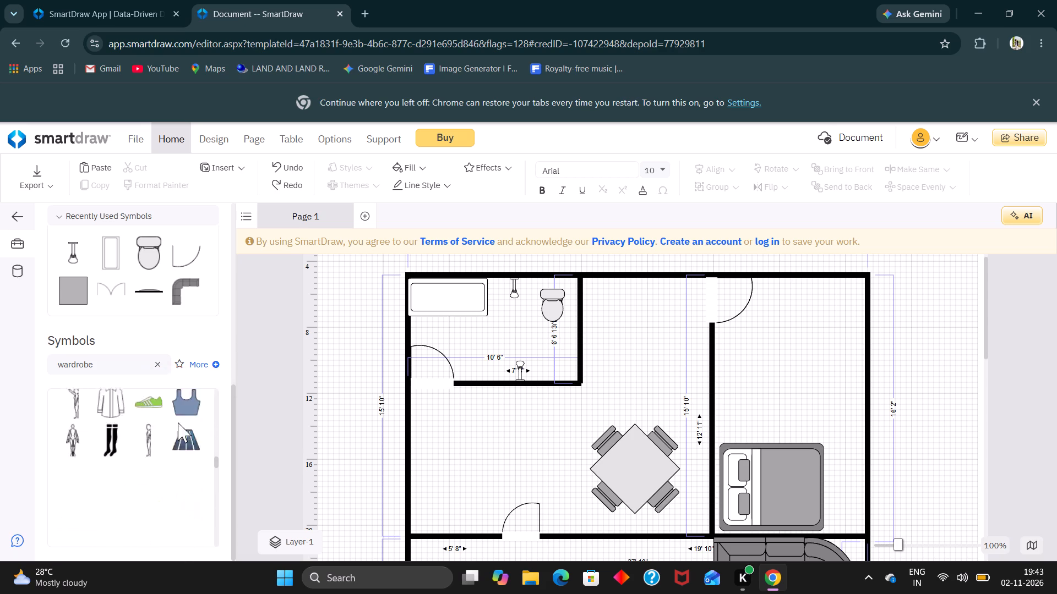
scroll(178, 422, "down", 1)
scroll(178, 422, "up", 1)
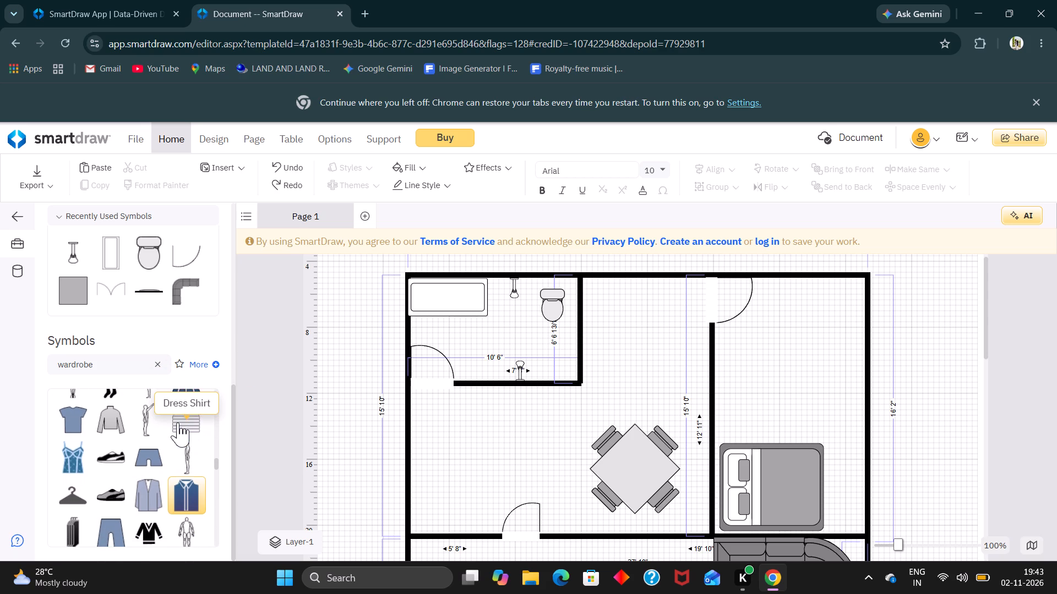
scroll(178, 422, "up", 1)
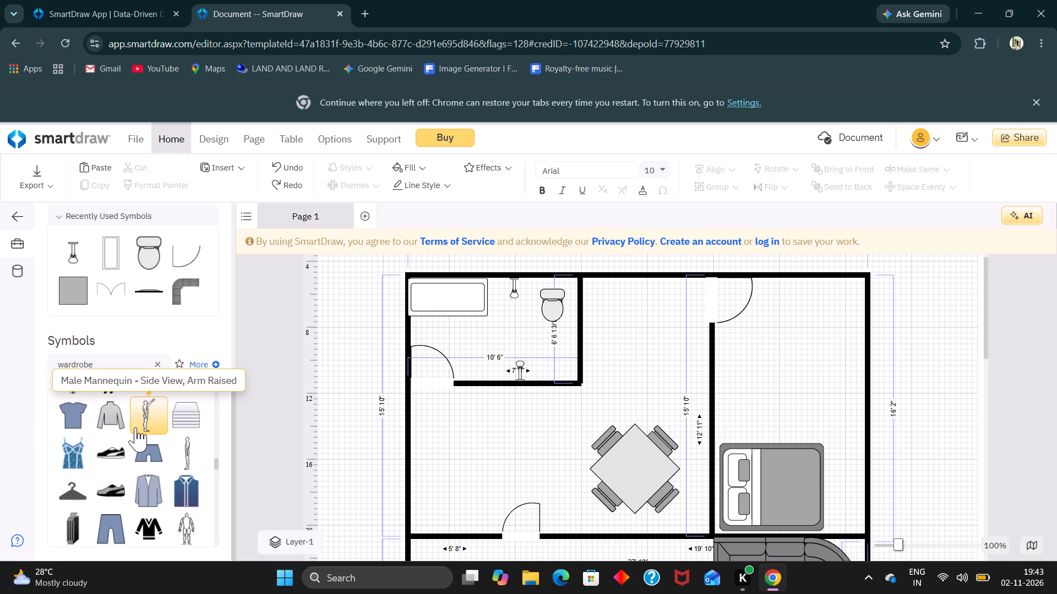
scroll(152, 431, "down", 1)
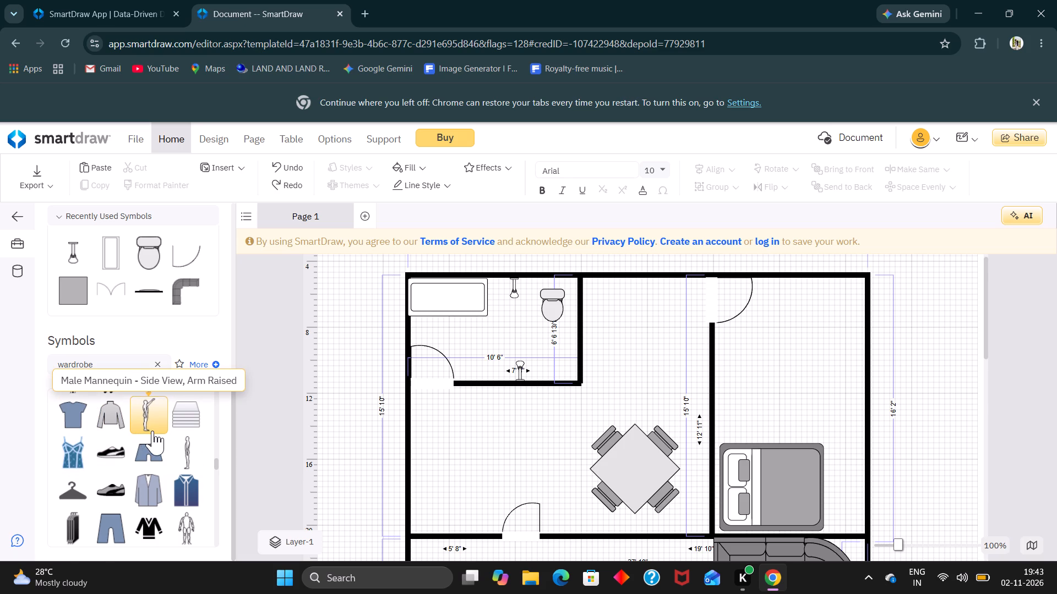
scroll(152, 431, "down", 5)
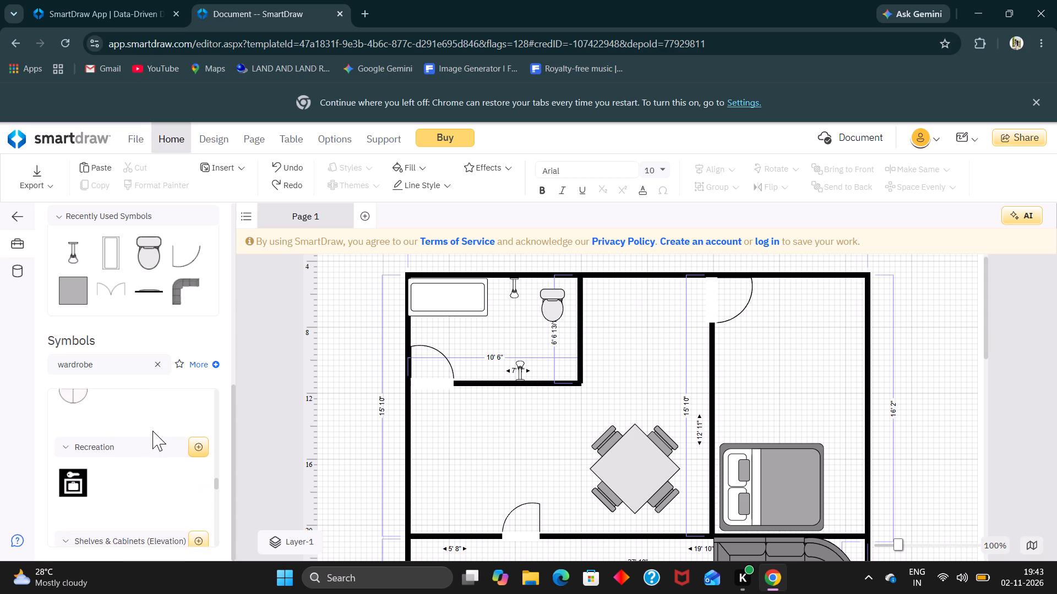
scroll(152, 431, "down", 1)
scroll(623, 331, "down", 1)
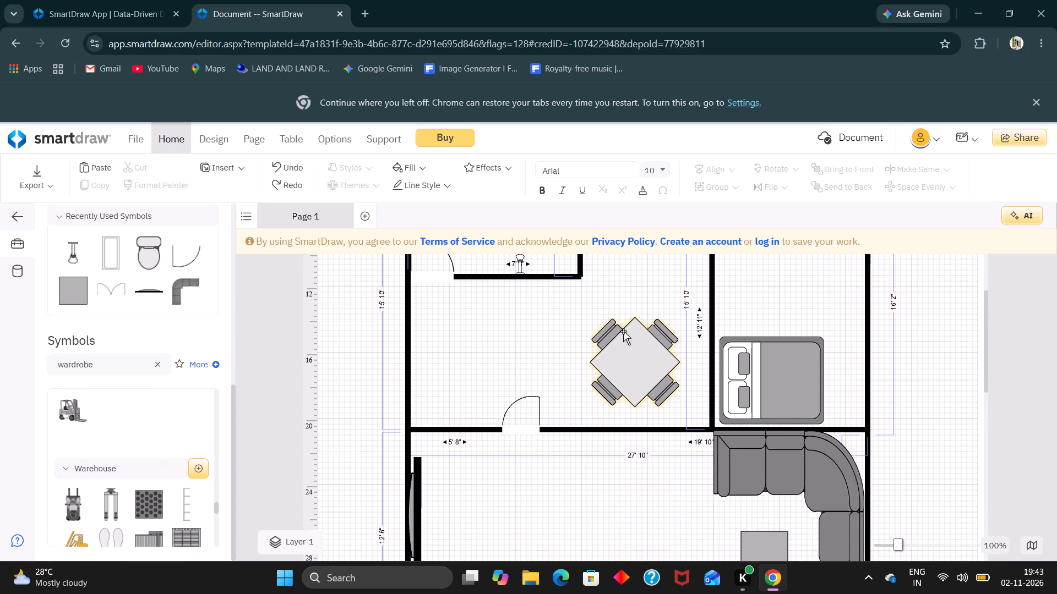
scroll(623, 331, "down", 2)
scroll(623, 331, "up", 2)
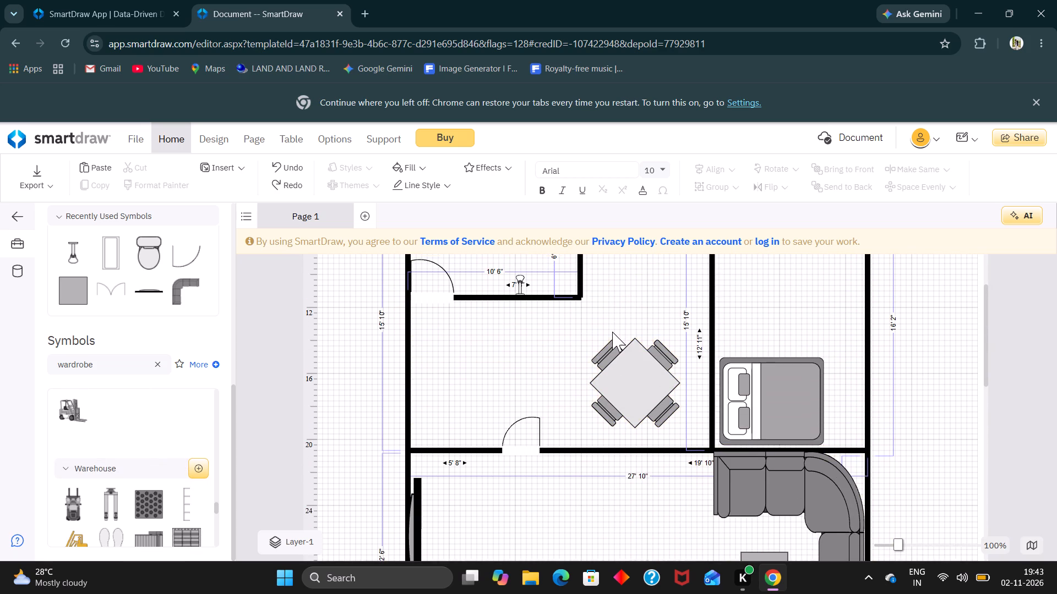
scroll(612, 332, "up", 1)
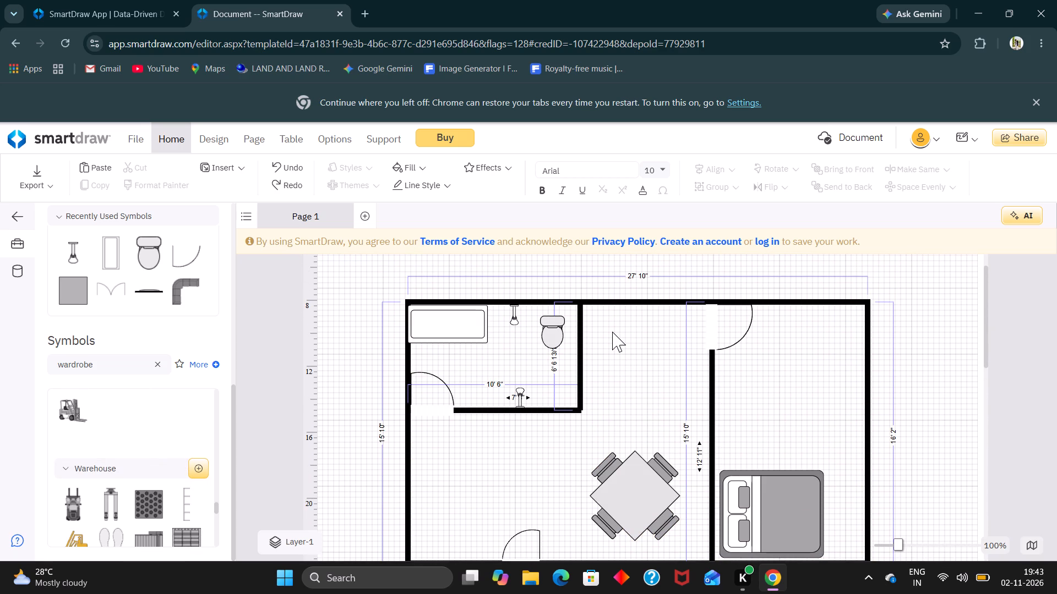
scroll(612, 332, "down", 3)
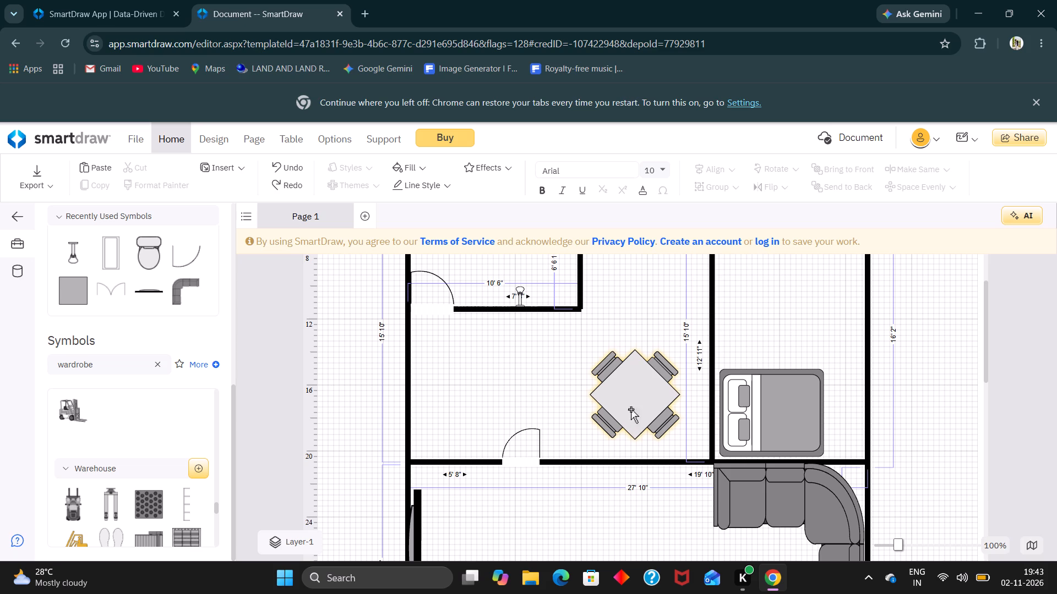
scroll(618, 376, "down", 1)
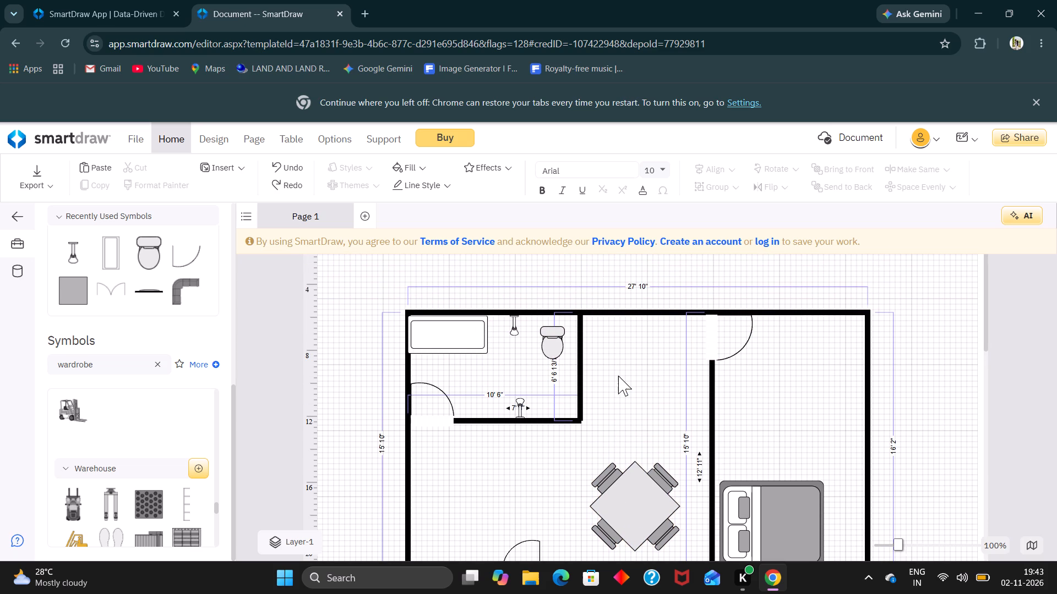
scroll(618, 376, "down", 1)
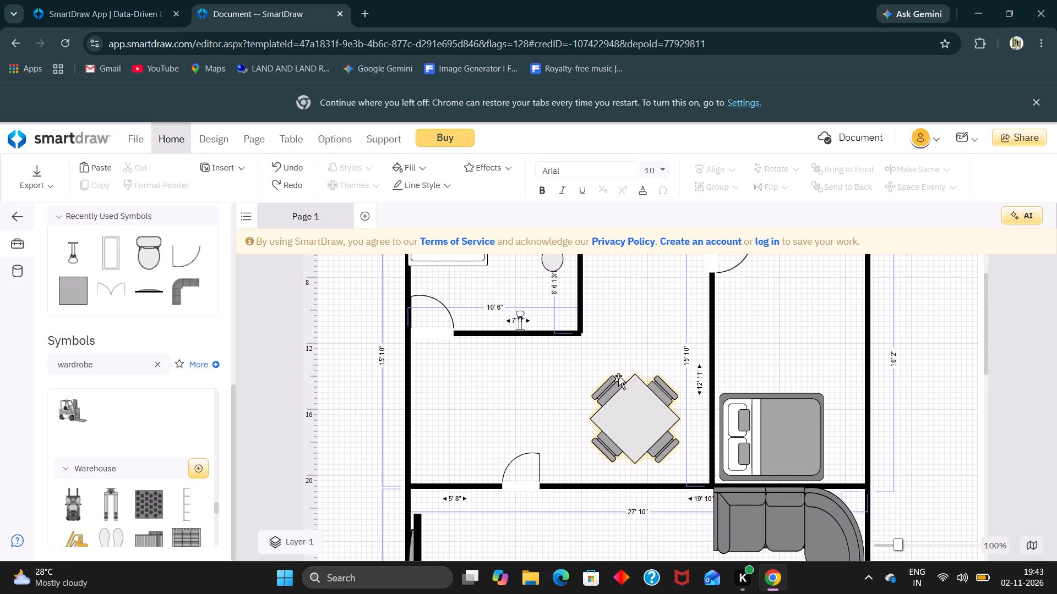